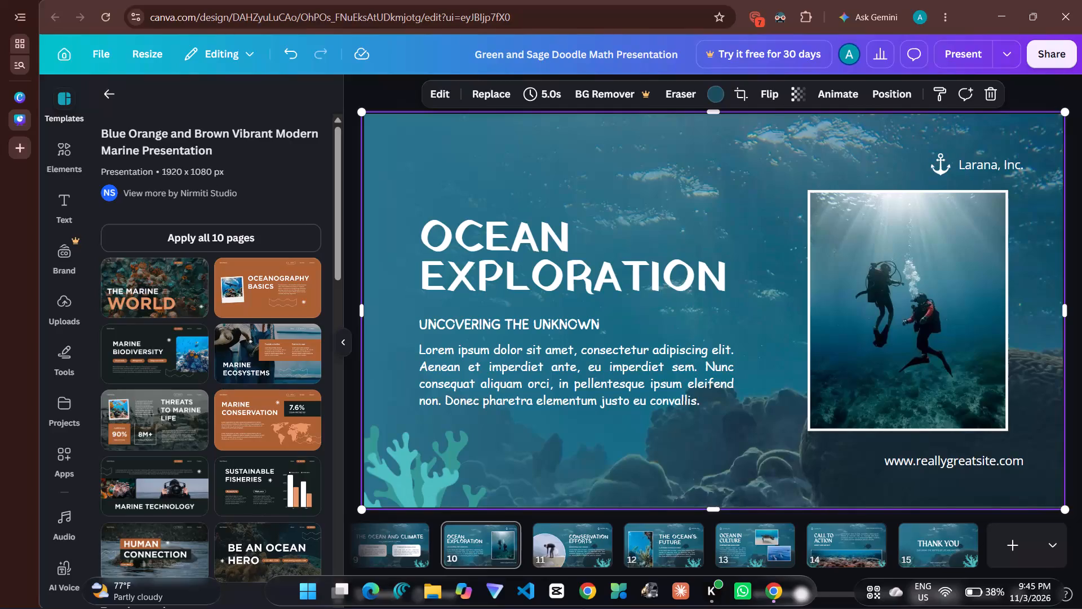
Apply all 10 pages of the Blue Orange and Brown Vibrant Modern Marine Presentation template to the design.
click(293, 228)
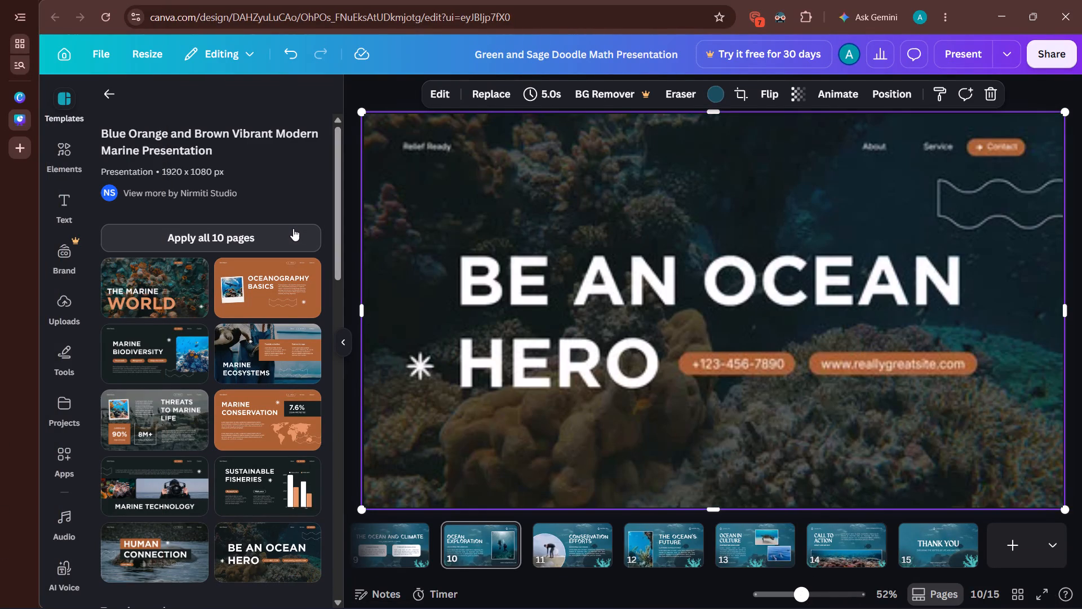
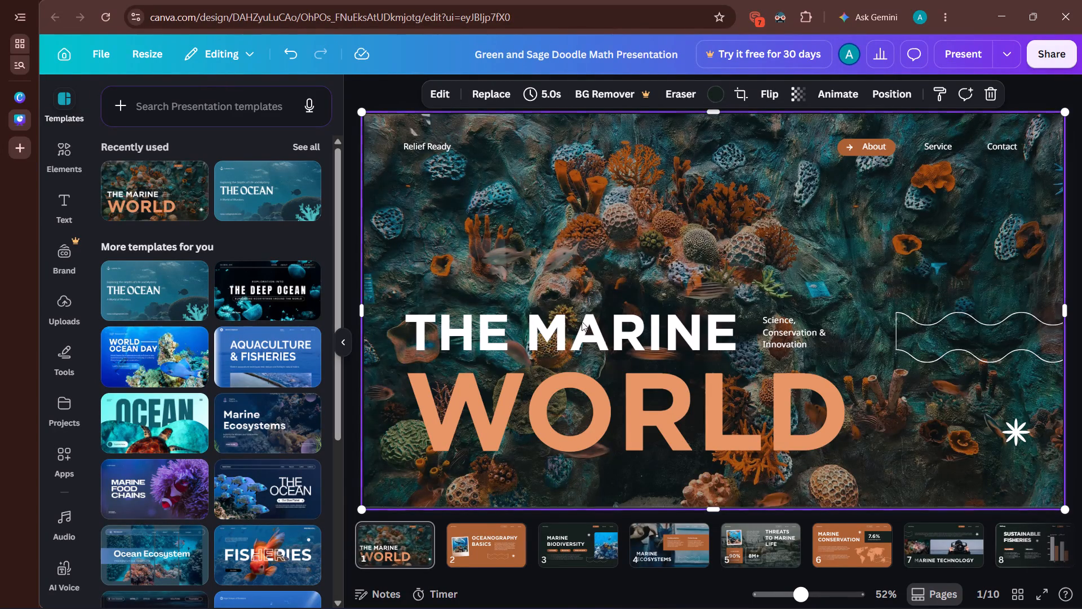
Change the font of the "WORLD" and "THE MARINE" title texts on page 1 to Yatra One.
click(637, 457)
click(463, 85)
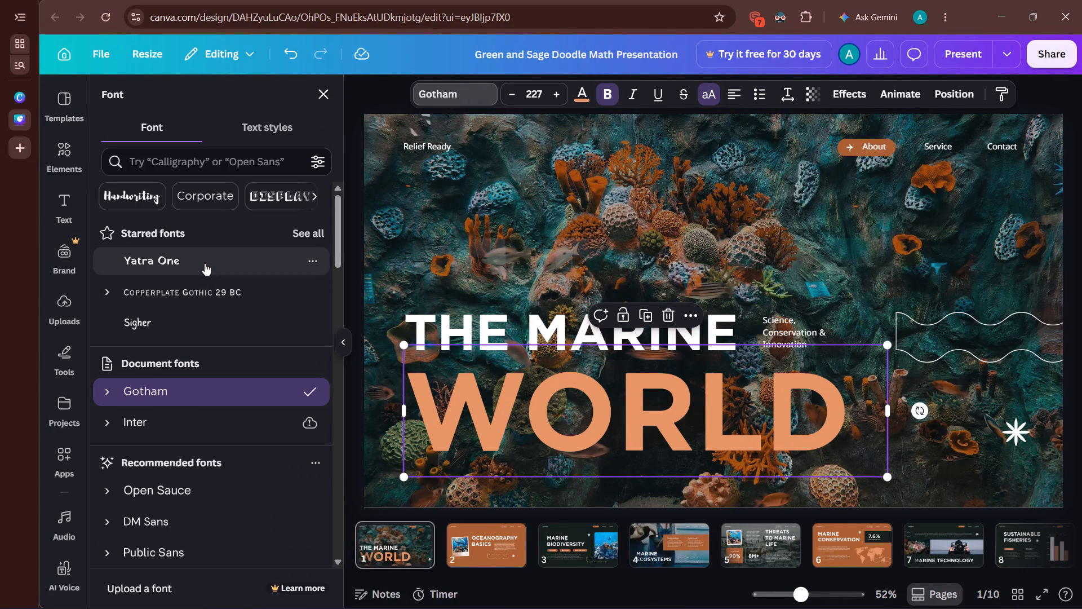
click(205, 263)
click(516, 326)
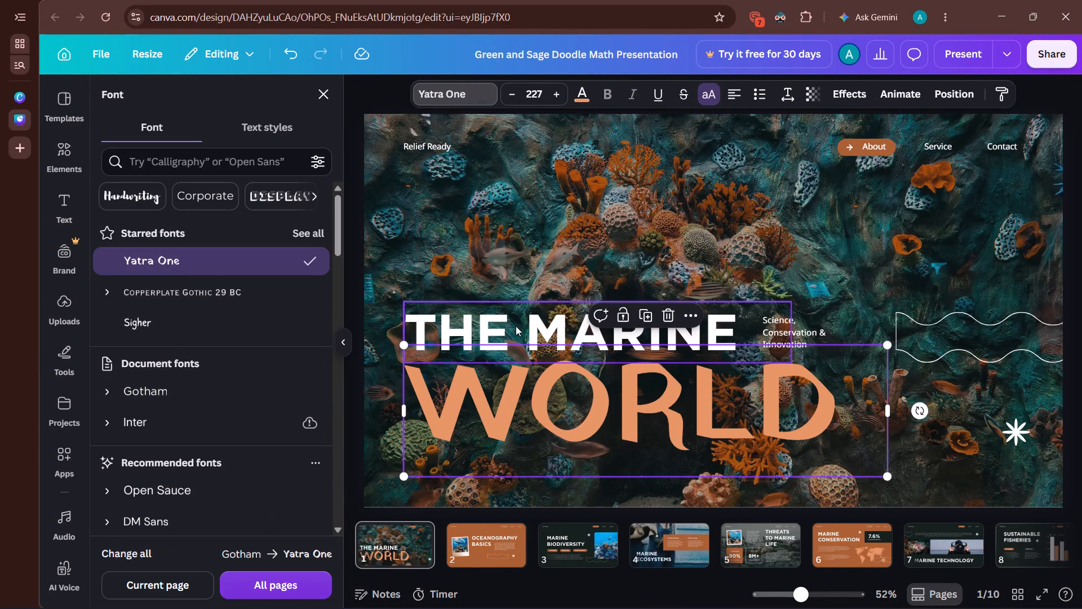
click(210, 250)
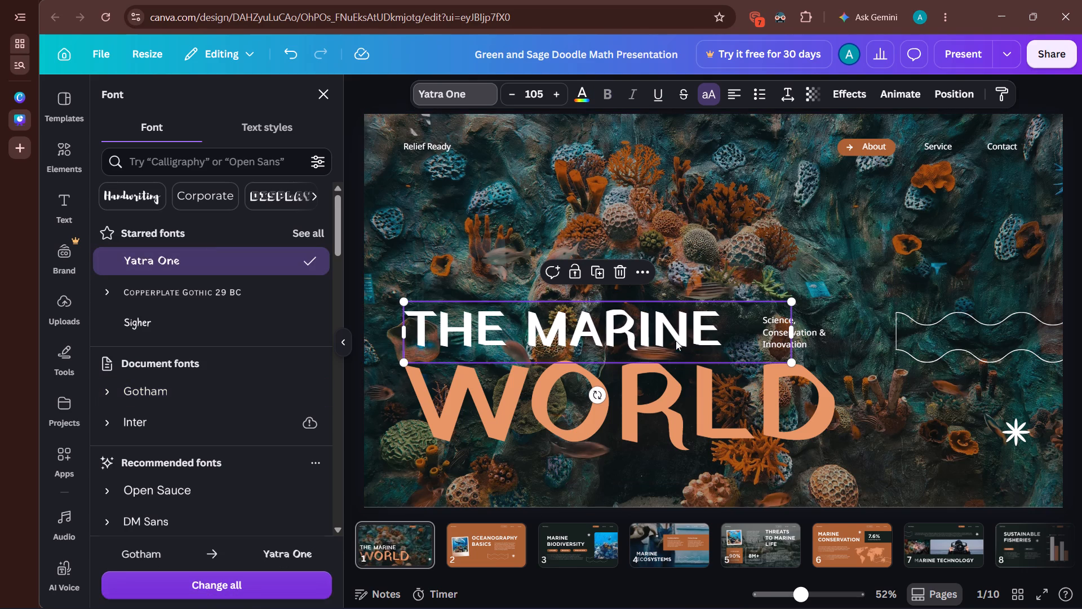
Try Copperplate Gothic 29 BC on page 1's "Science, Conservation & Innovation" subtitle, settling on Gotham as its font.
click(811, 330)
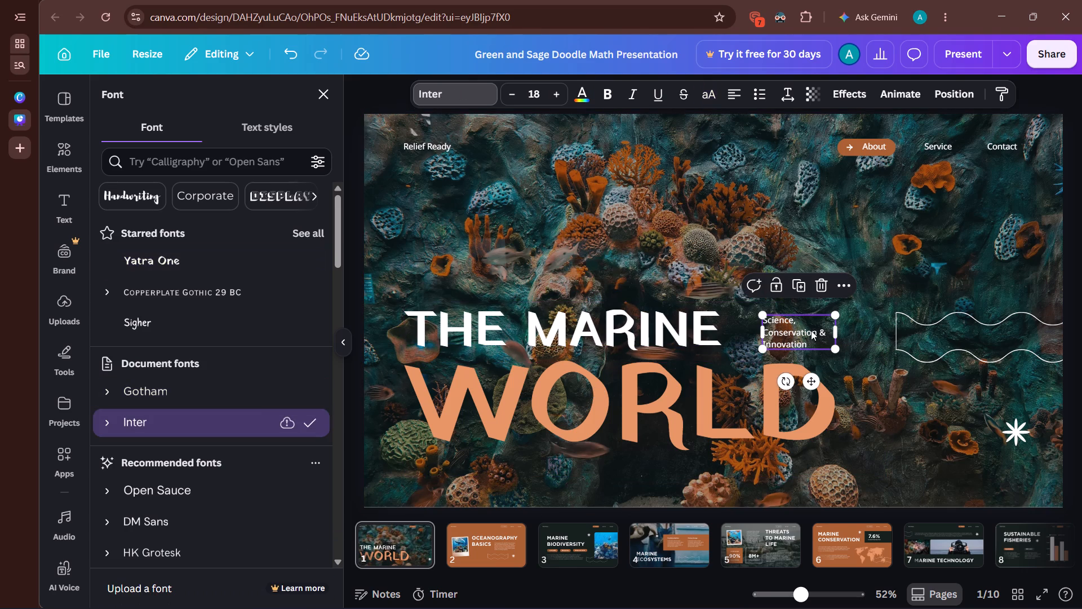
click(218, 303)
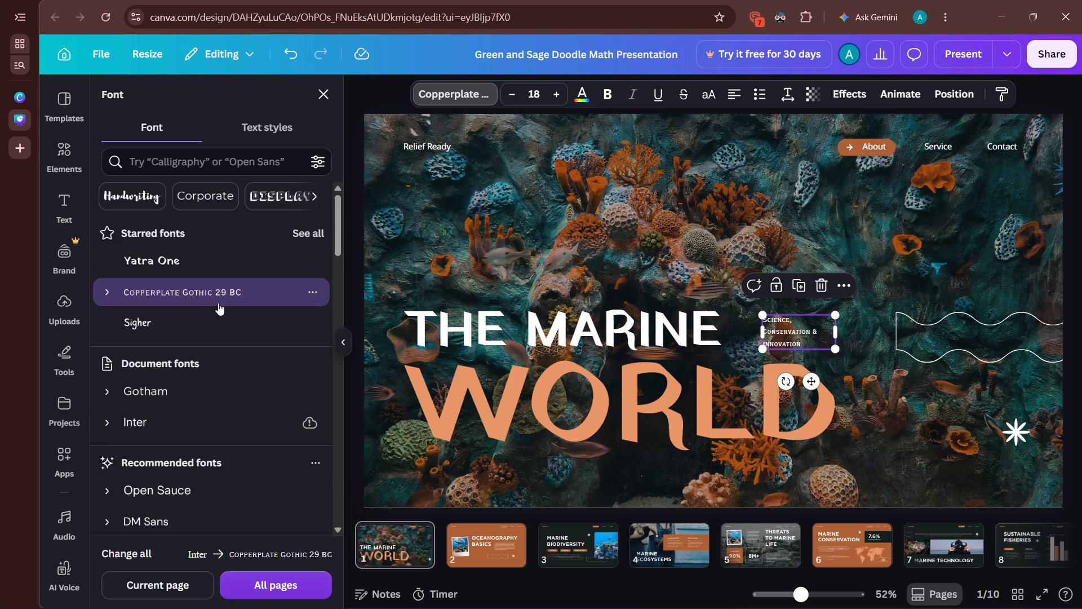
click(184, 379)
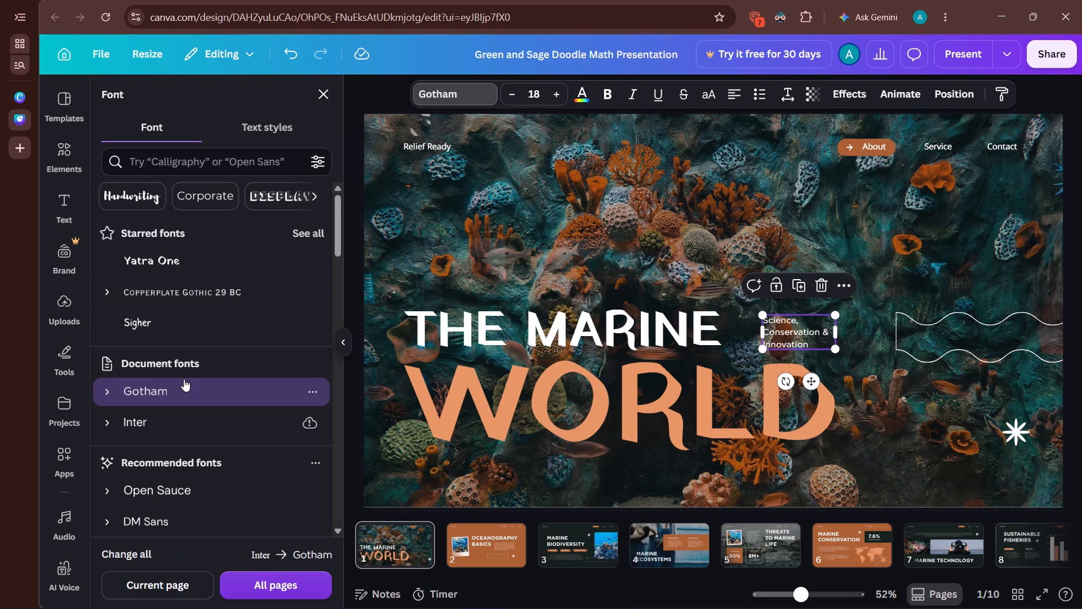
click(440, 270)
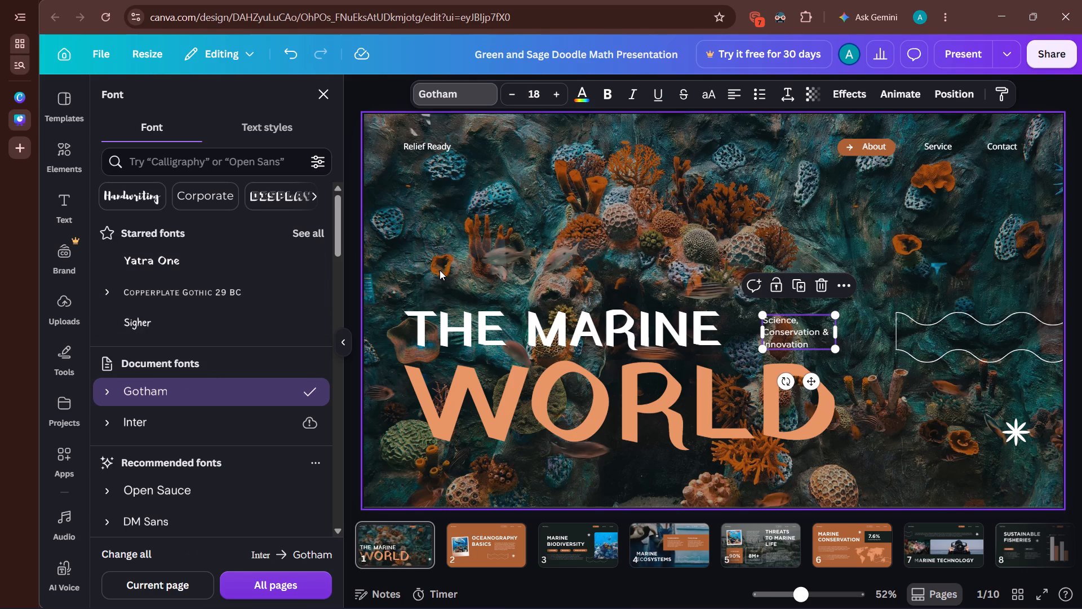
Look through the template's pages to review their content and layout, finishing on the Oceanography Basics page.
key(Right)
key(Right)
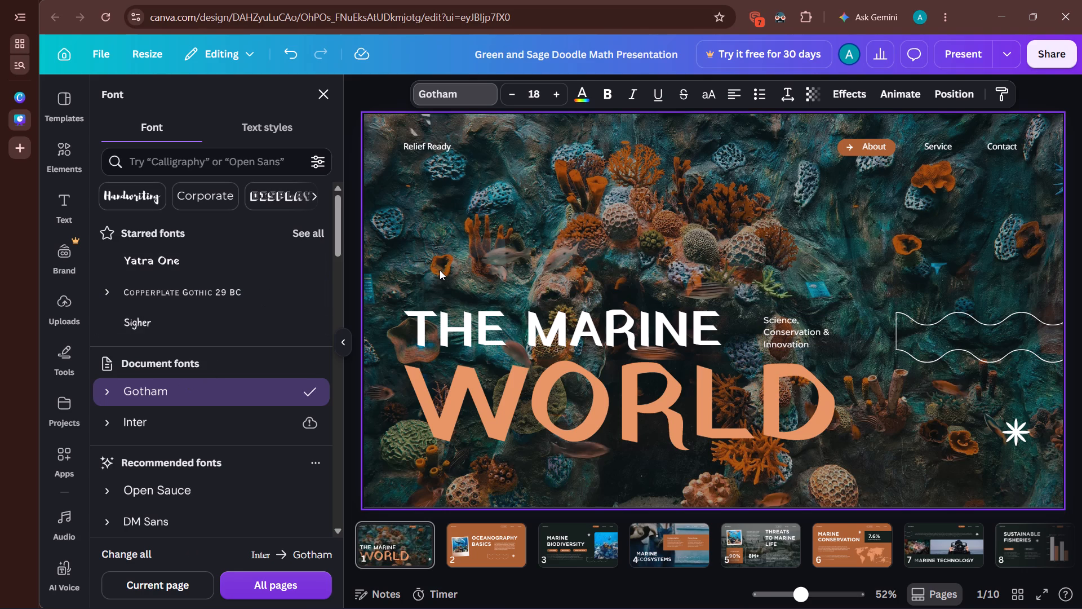
click(691, 173)
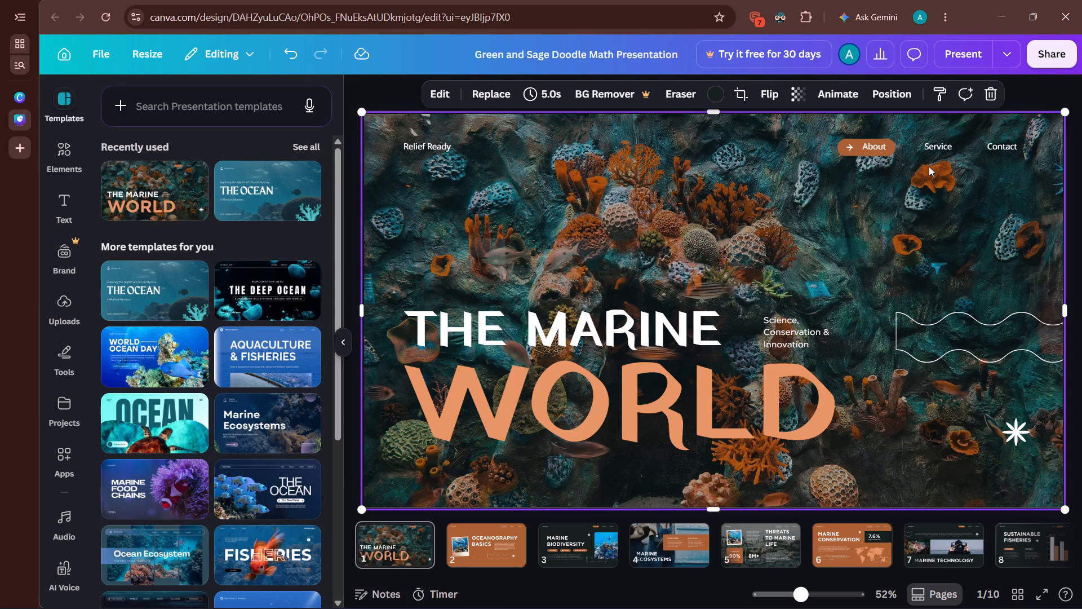
key(Right)
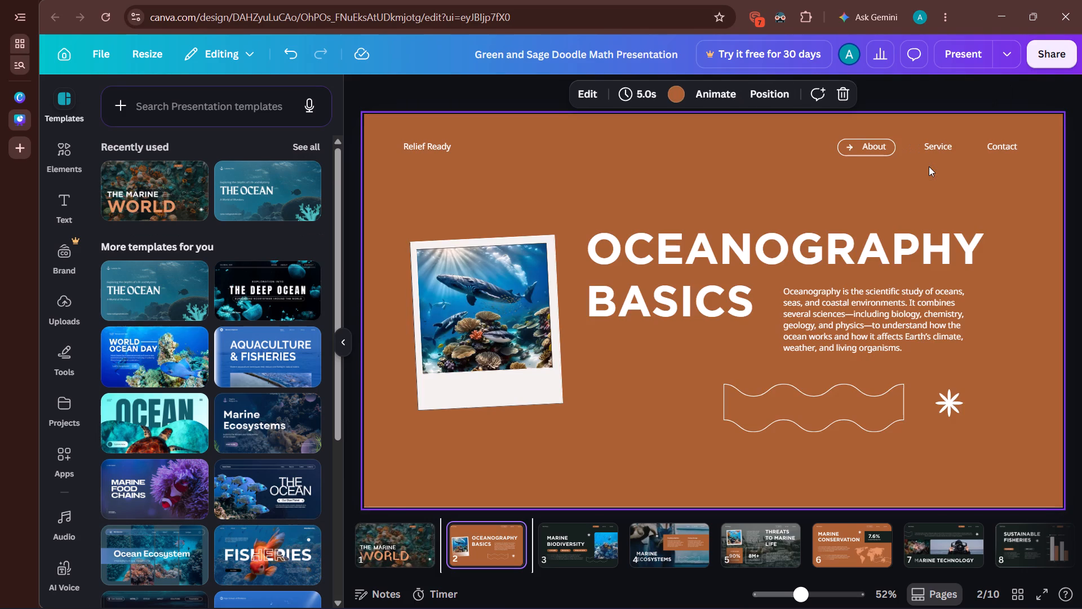
key(Right)
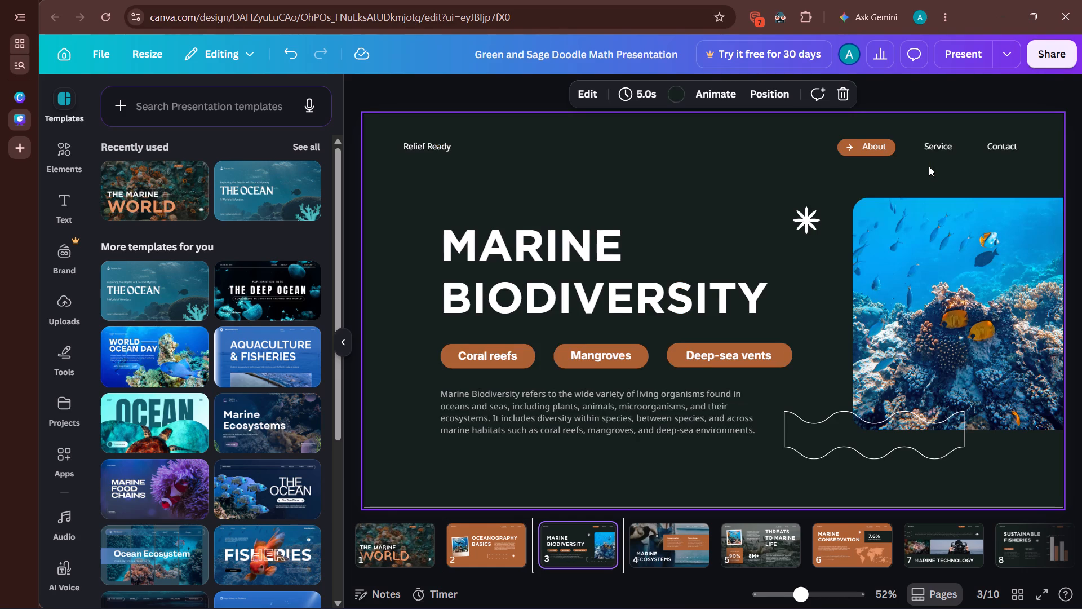
key(Right)
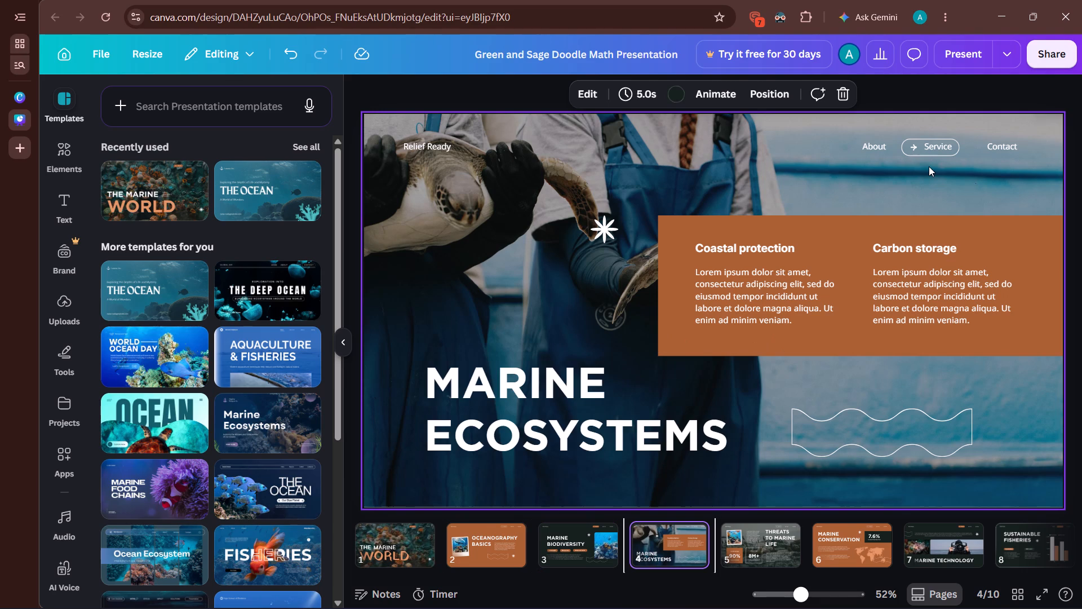
key(Right)
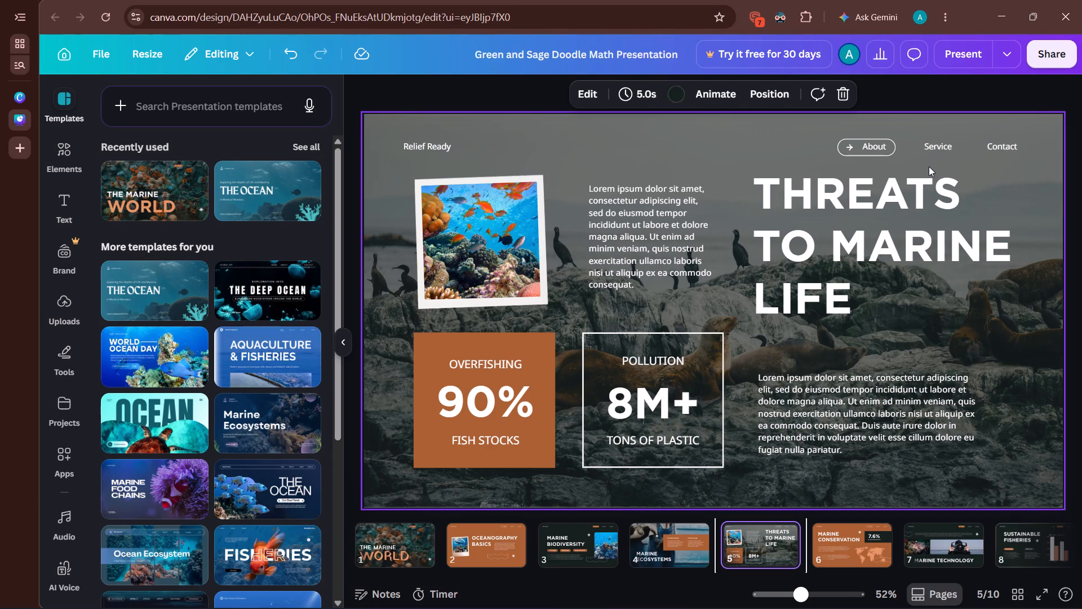
key(Right)
key(Right)
key(Right)
key(Right)
key(Right)
key(Right)
key(Right)
key(Down)
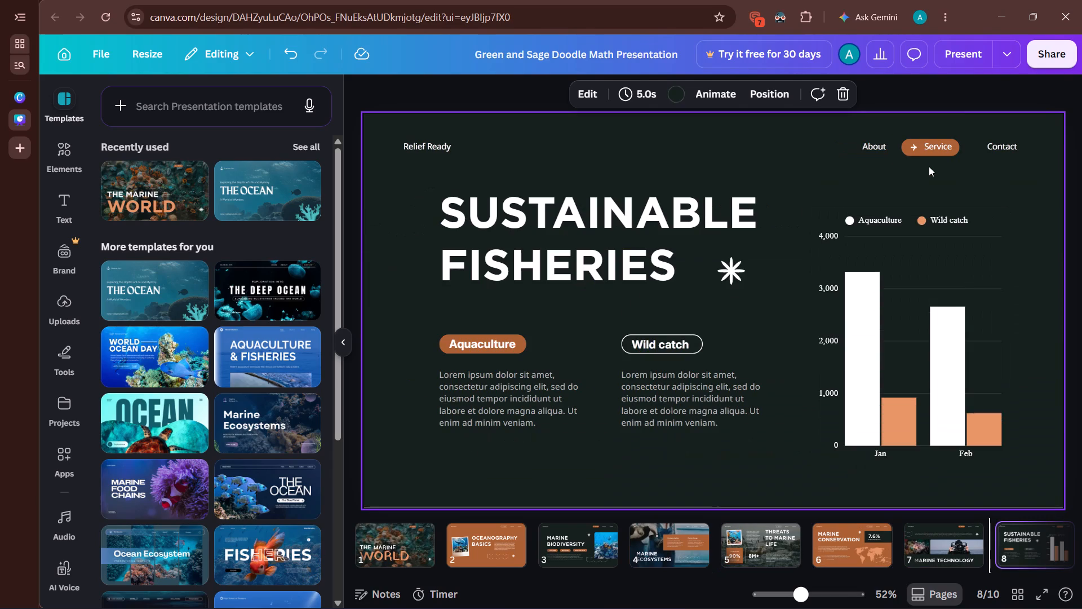
key(Left)
key(Left)
key(Left)
key(Left)
key(Left)
key(Left)
key(Left)
key(Left)
key(Left)
key(Left)
key(Left)
key(Left)
key(Left)
key(Left)
key(Left)
key(Left)
key(Left)
key(Left)
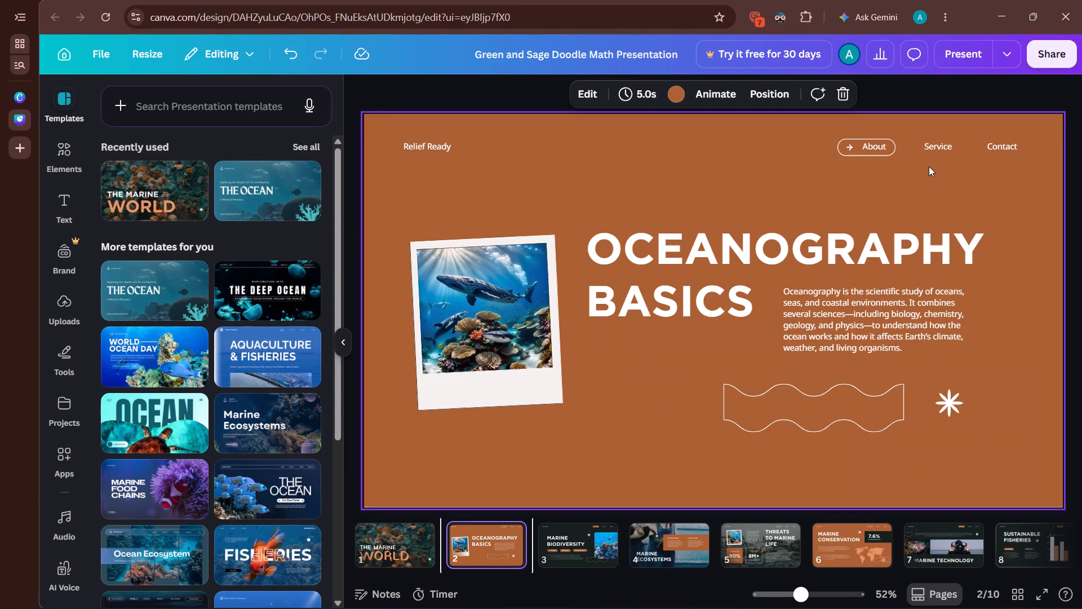
Change the "OCEANOGRAPHY BASICS" heading on page 2 to the Yatra One font.
click(767, 285)
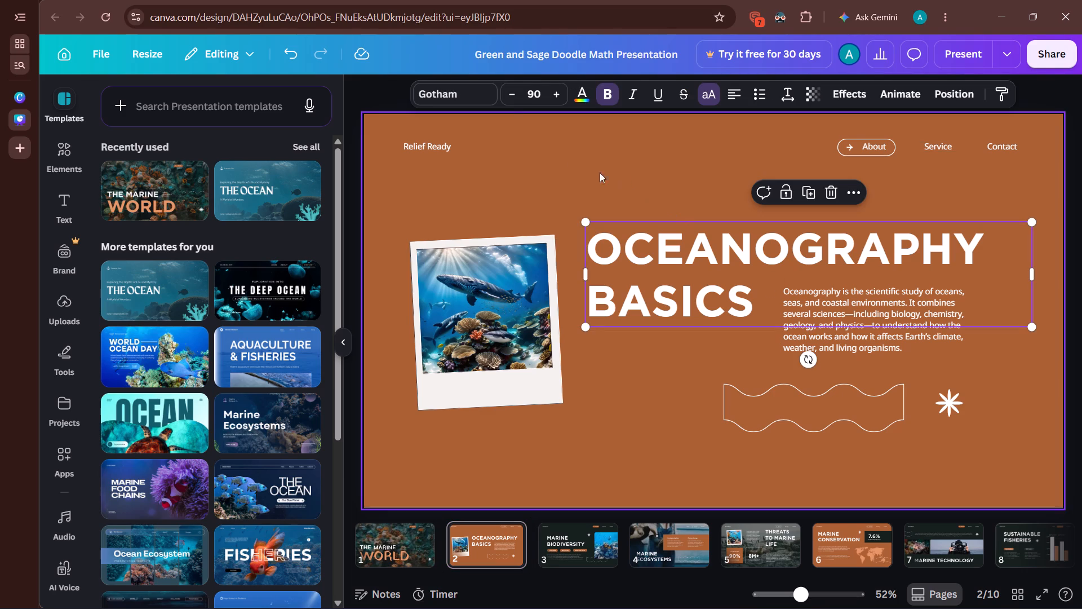
click(446, 89)
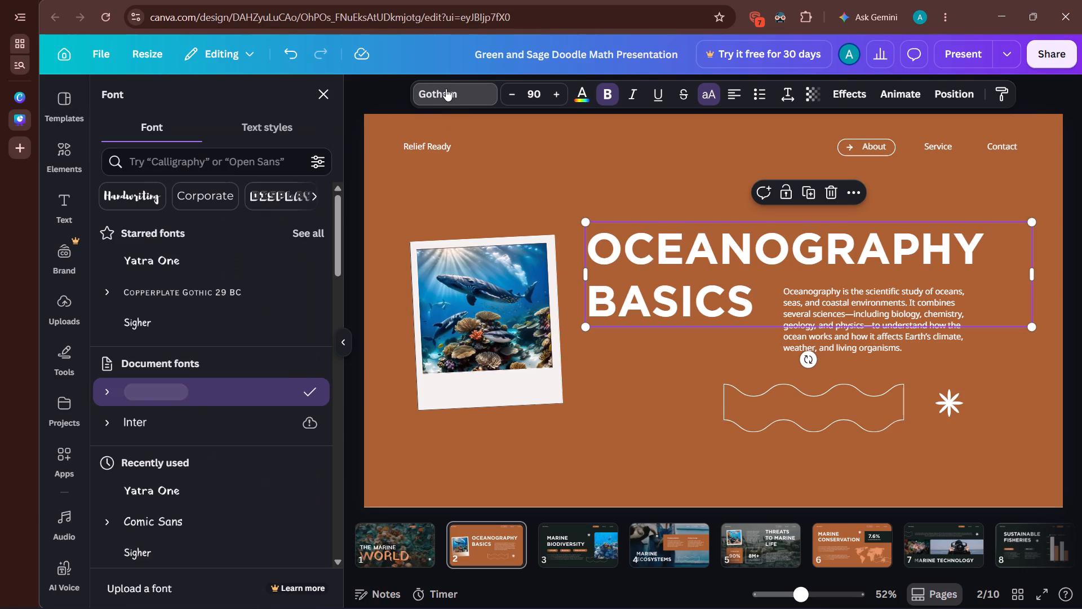
click(236, 272)
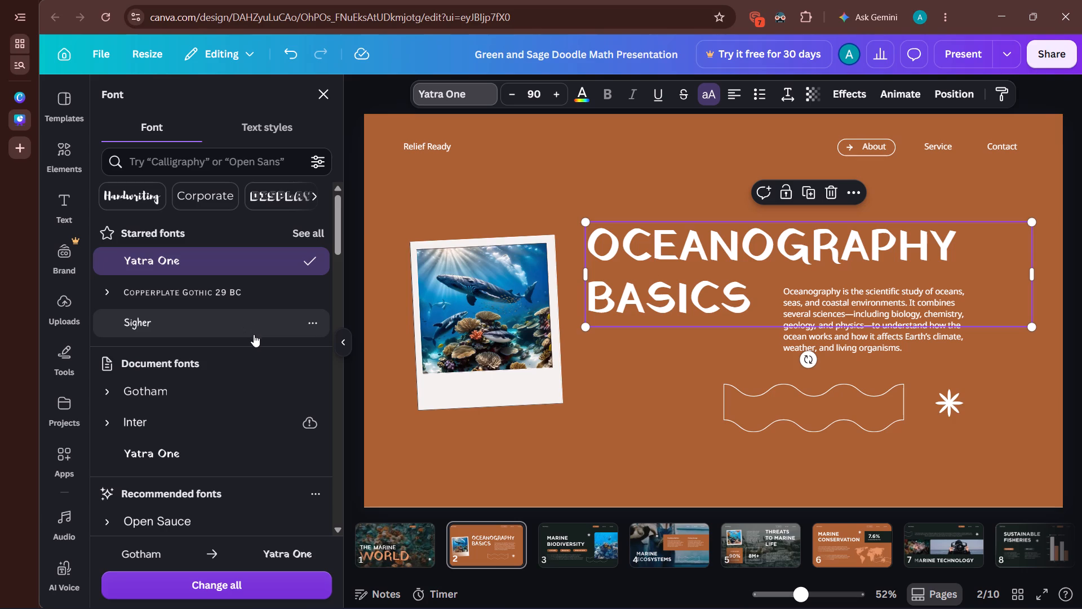
Set the page 2 paragraph describing oceanography to Comic Sans from the starred fonts.
click(853, 336)
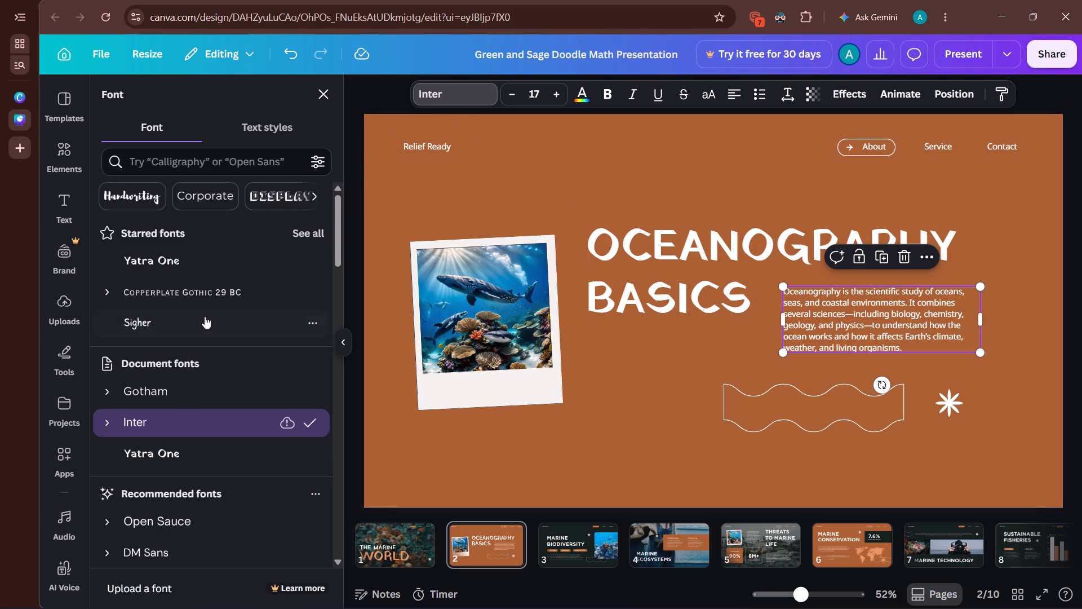
scroll(201, 359, down, 1)
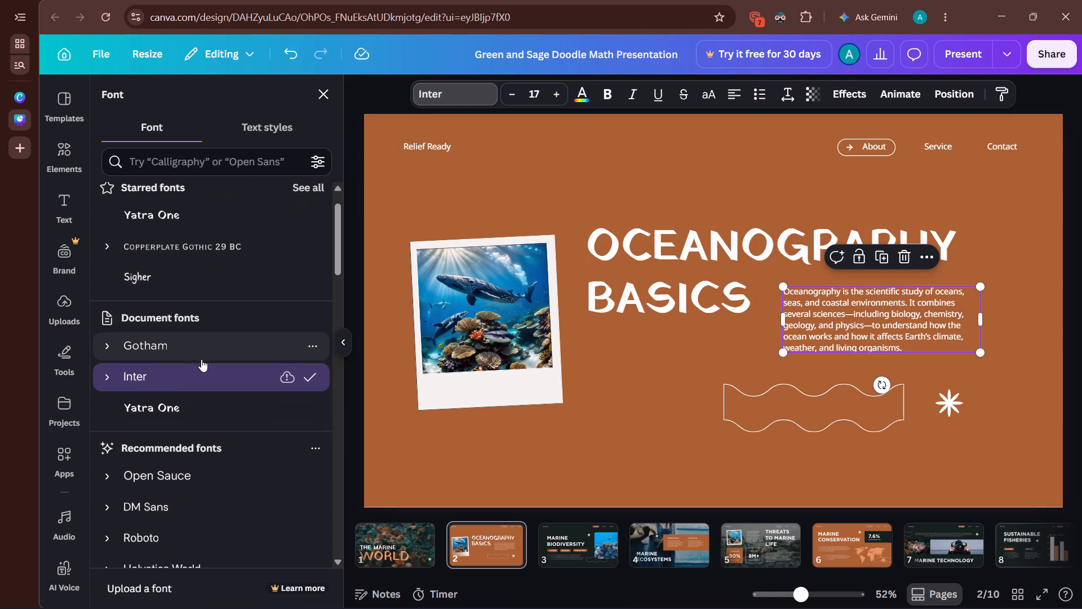
scroll(202, 392, down, 1)
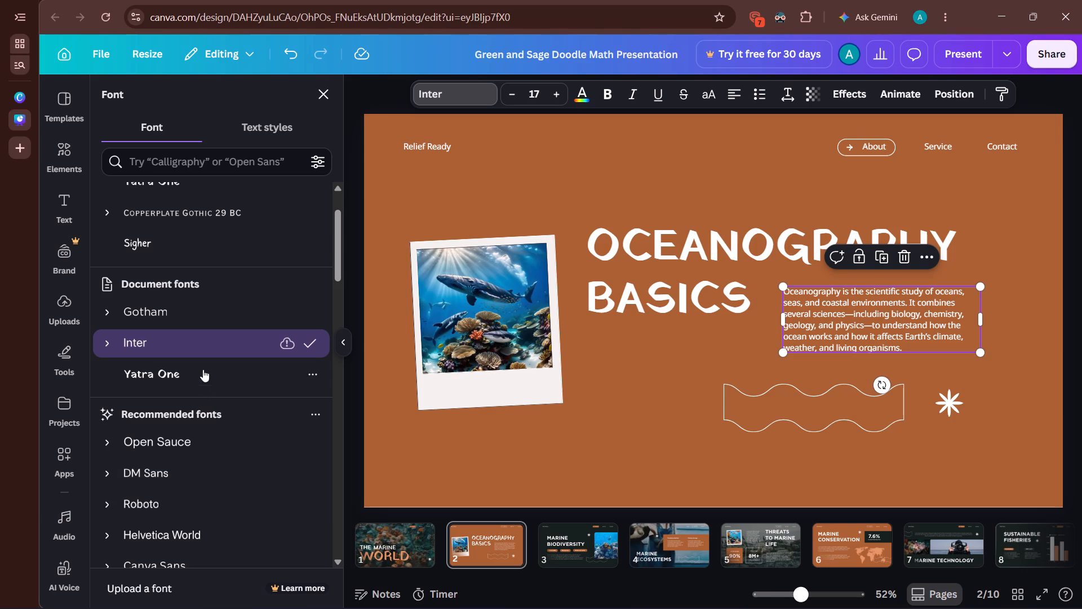
scroll(205, 442, down, 1)
scroll(205, 442, up, 1)
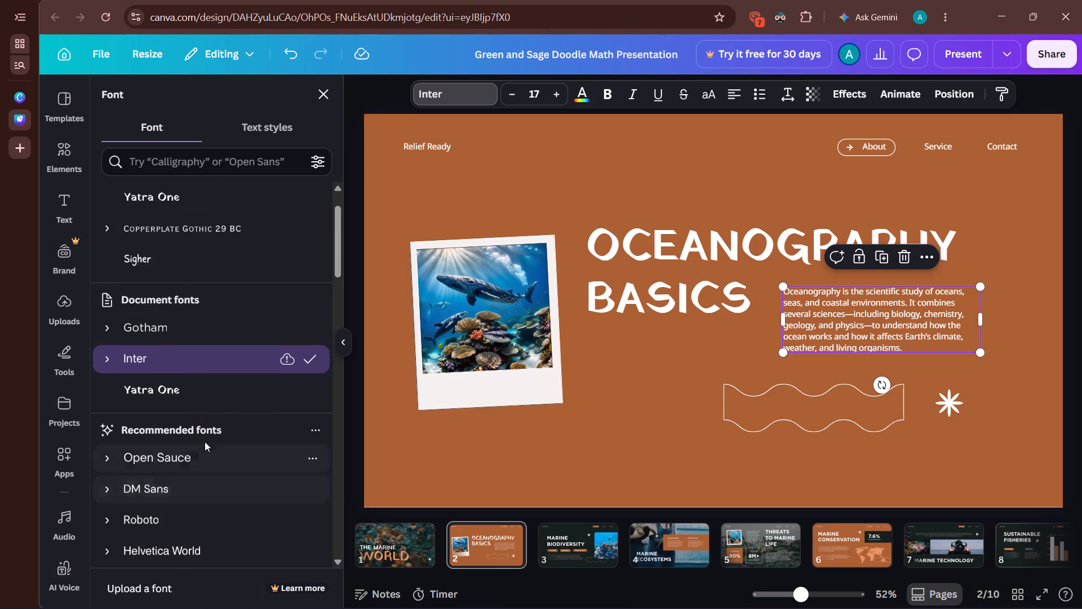
scroll(205, 442, up, 1)
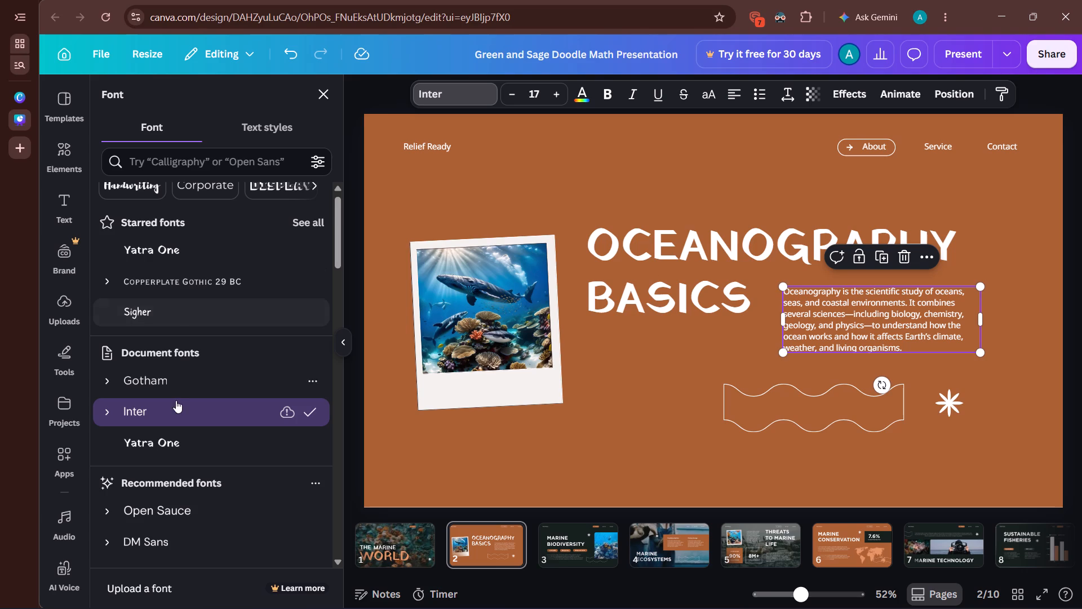
scroll(172, 414, down, 1)
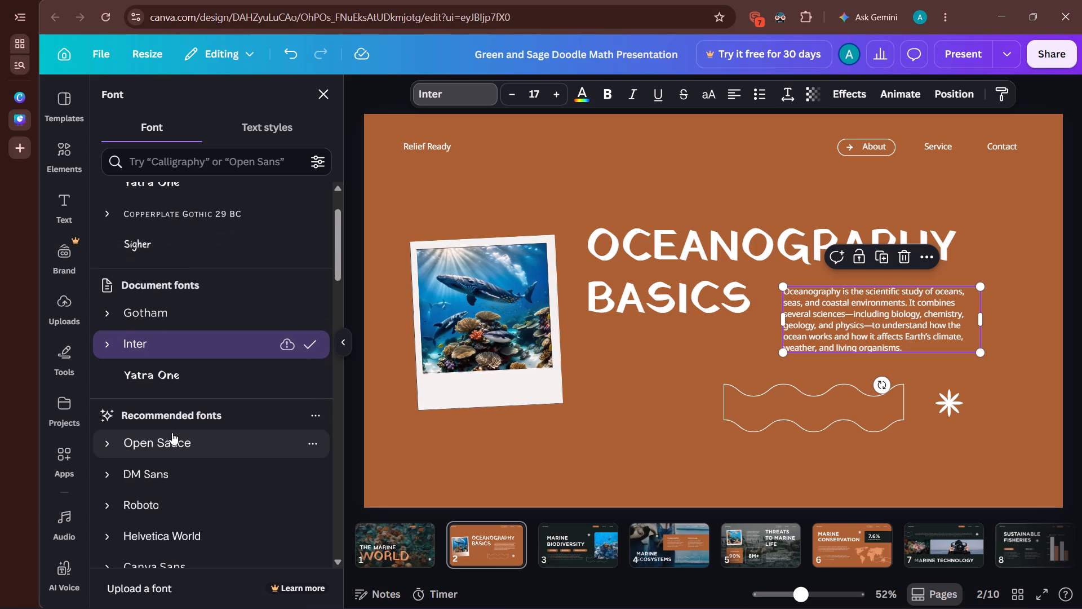
scroll(179, 312, up, 3)
click(312, 235)
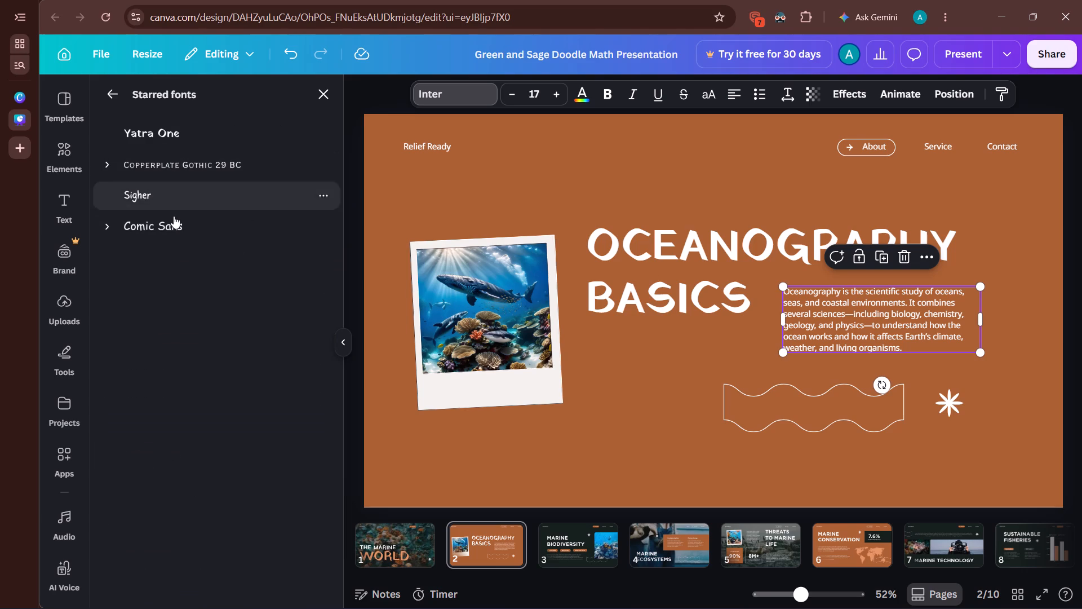
click(174, 217)
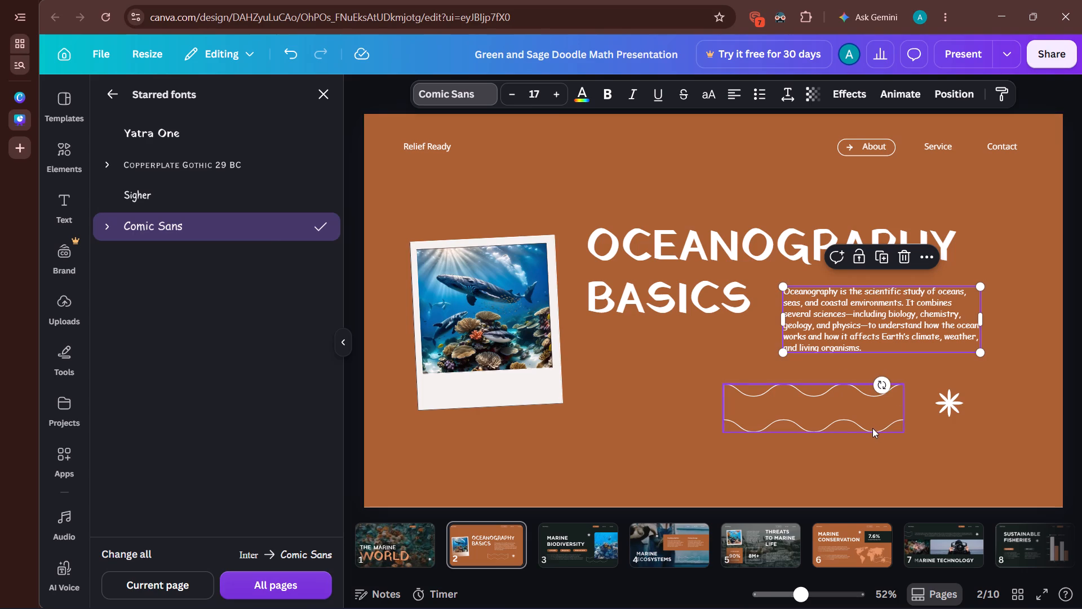
Move the wavy outline shape on page 2 lower and further left, leaving room for text beneath "BASICS".
click(868, 425)
drag(841, 398, 744, 411)
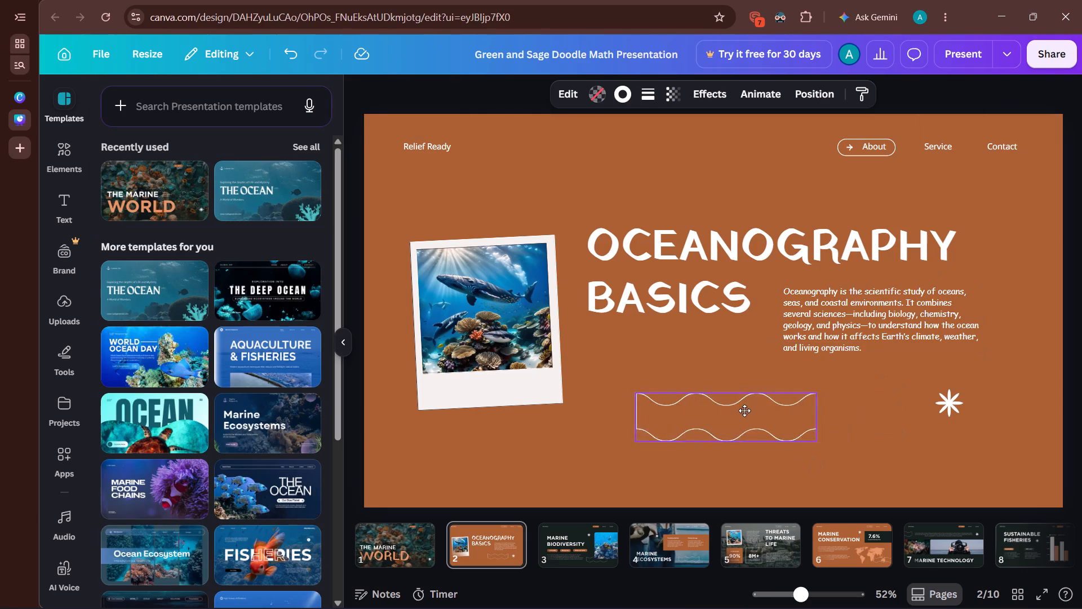
drag(744, 411, 718, 427)
Move the oceanography paragraph into the space between the word "BASICS" and the wavy shape, with a small gap below the heading.
click(904, 327)
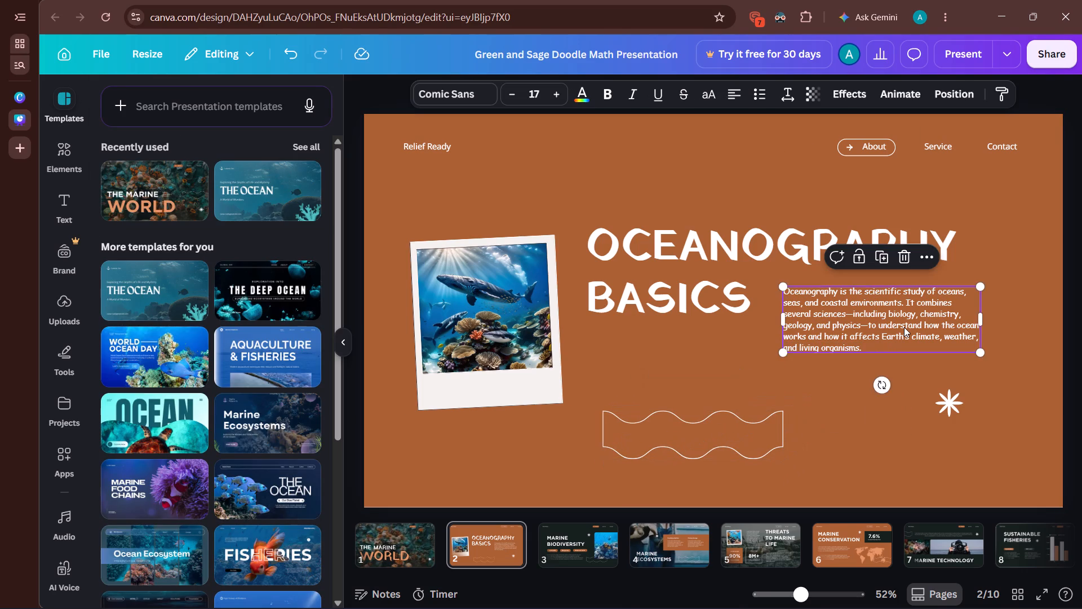
drag(904, 327, 715, 367)
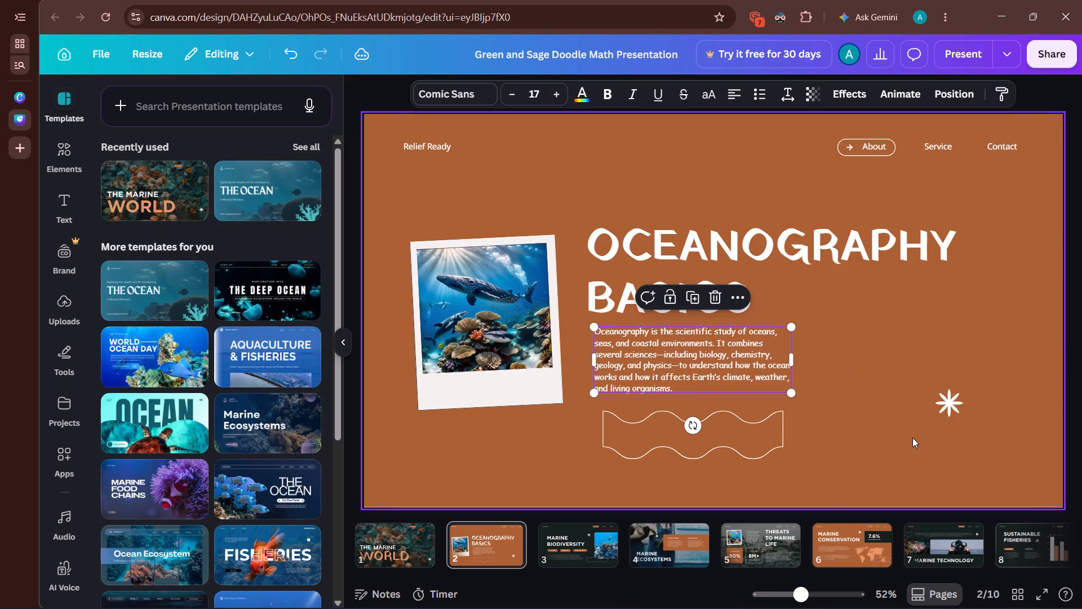
click(912, 438)
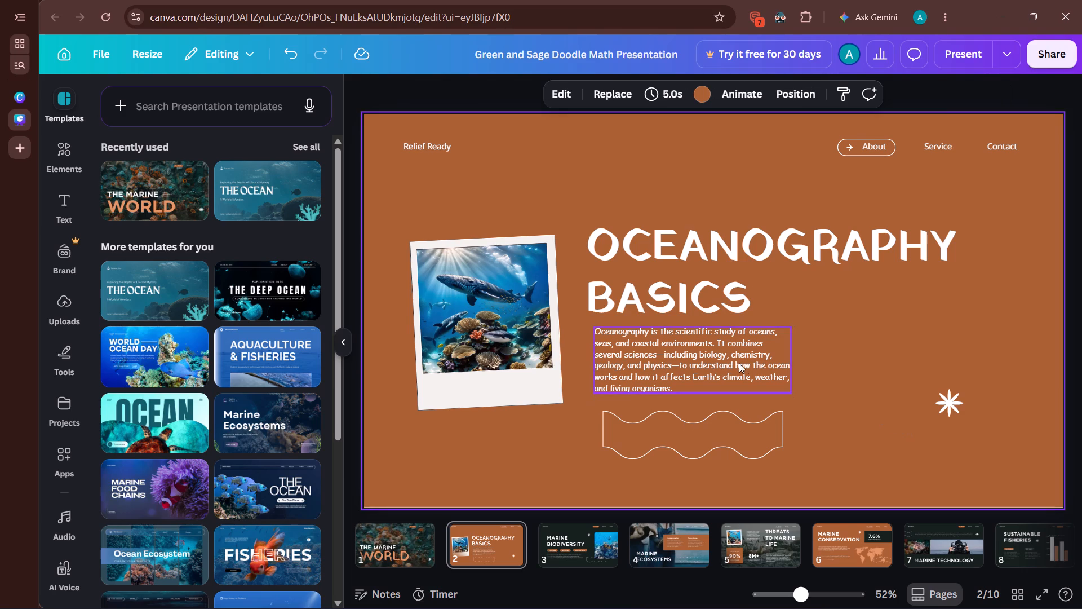
click(734, 358)
drag(734, 358, 739, 366)
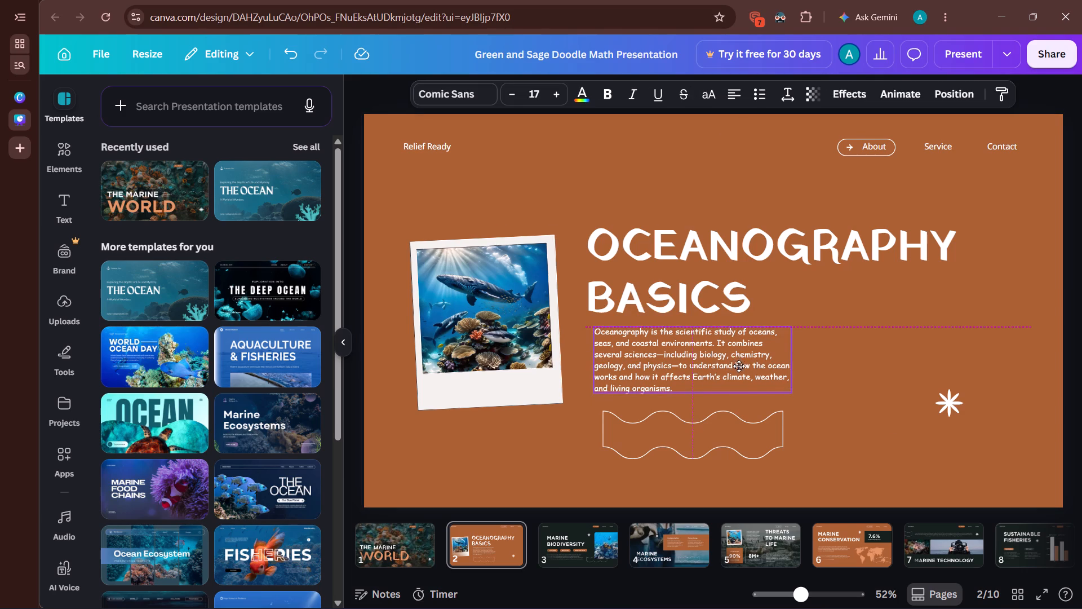
drag(739, 366, 734, 364)
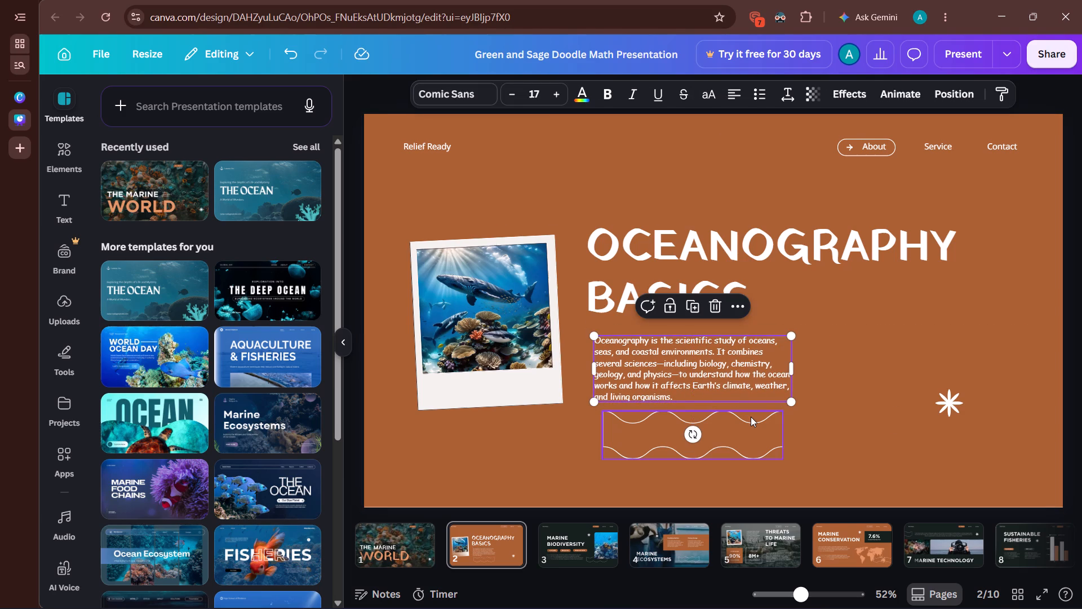
Shift the wavy shape slightly left so its left edge lines up with the paragraph above it.
click(751, 417)
drag(751, 417, 744, 417)
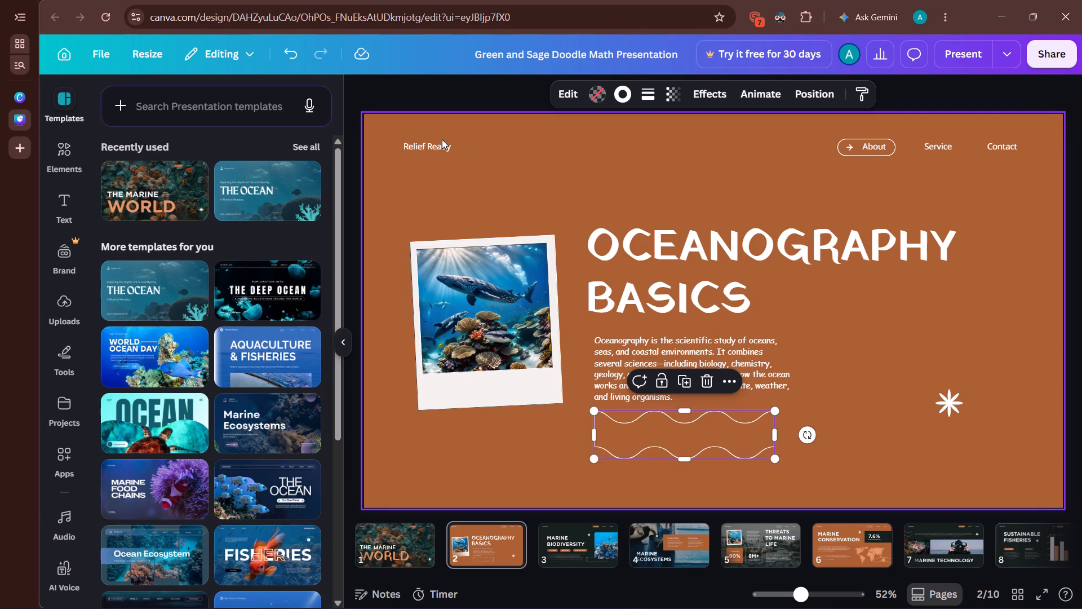
Delete the "Relief Ready" text from the header of page 2.
click(442, 139)
click(440, 145)
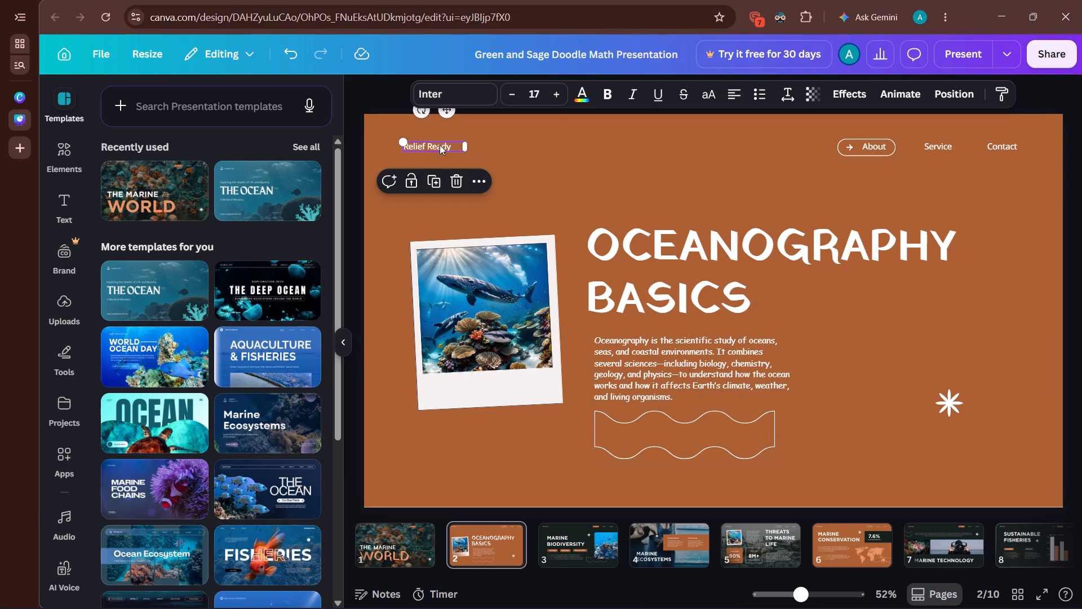
click(463, 176)
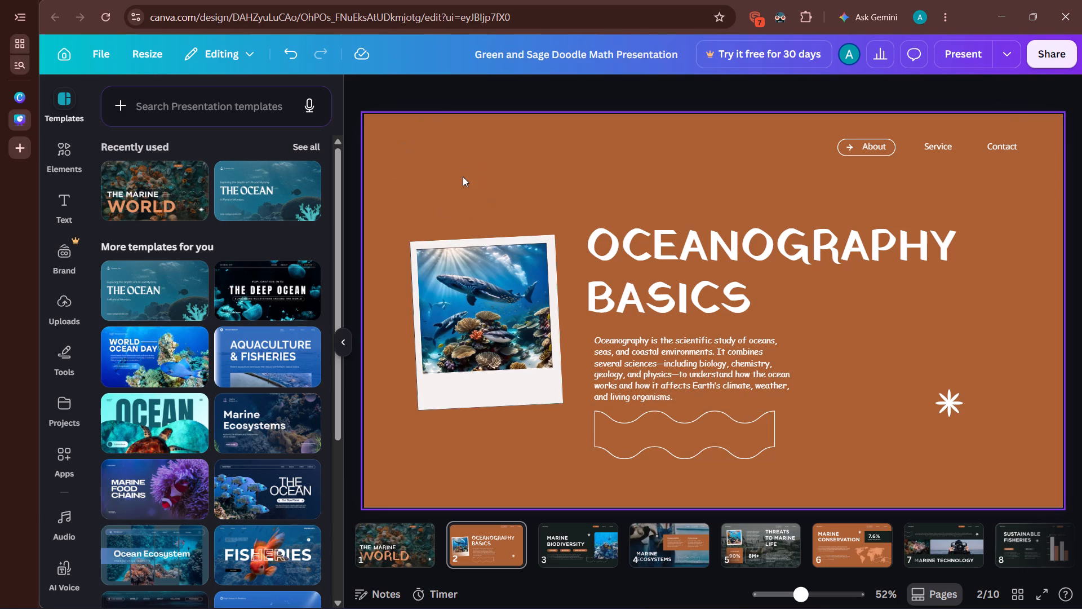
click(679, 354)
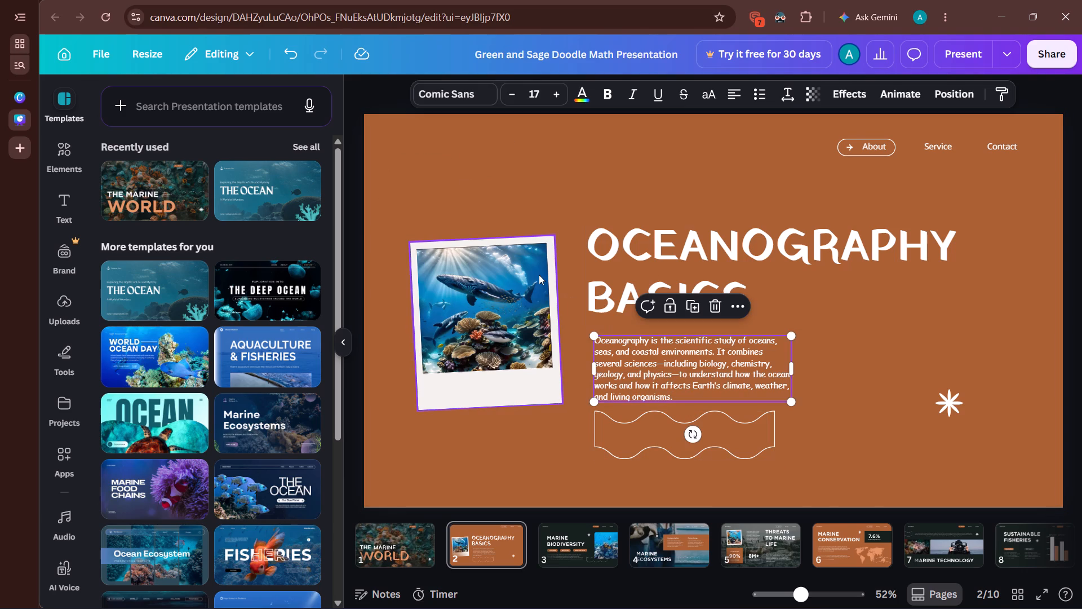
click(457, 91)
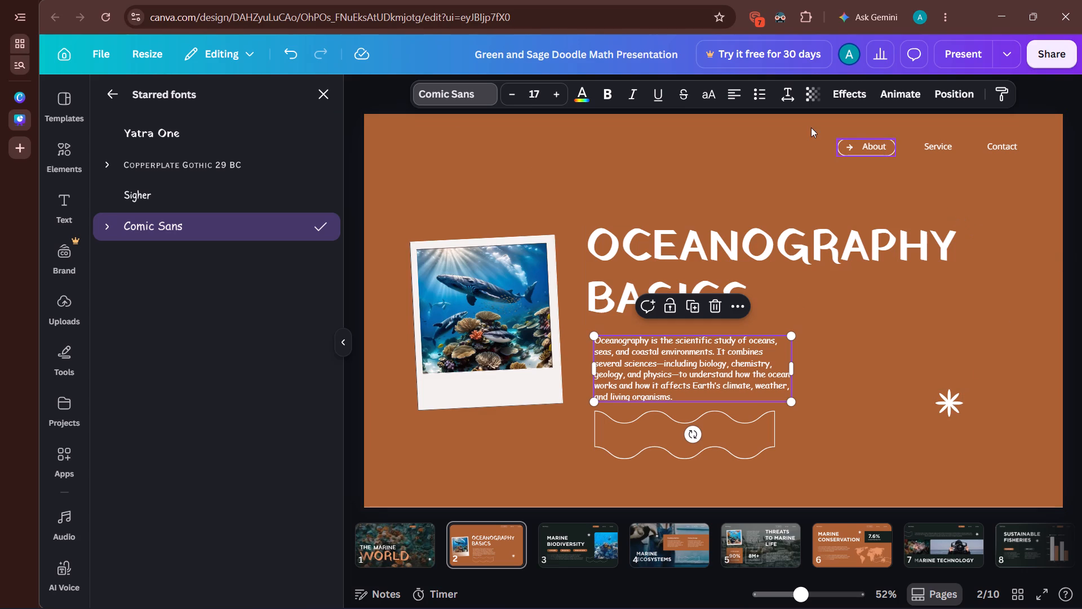
Duplicate the wavy outline shape on page 2 twice, leaving the copies slightly offset over the original as a layered wave.
click(615, 447)
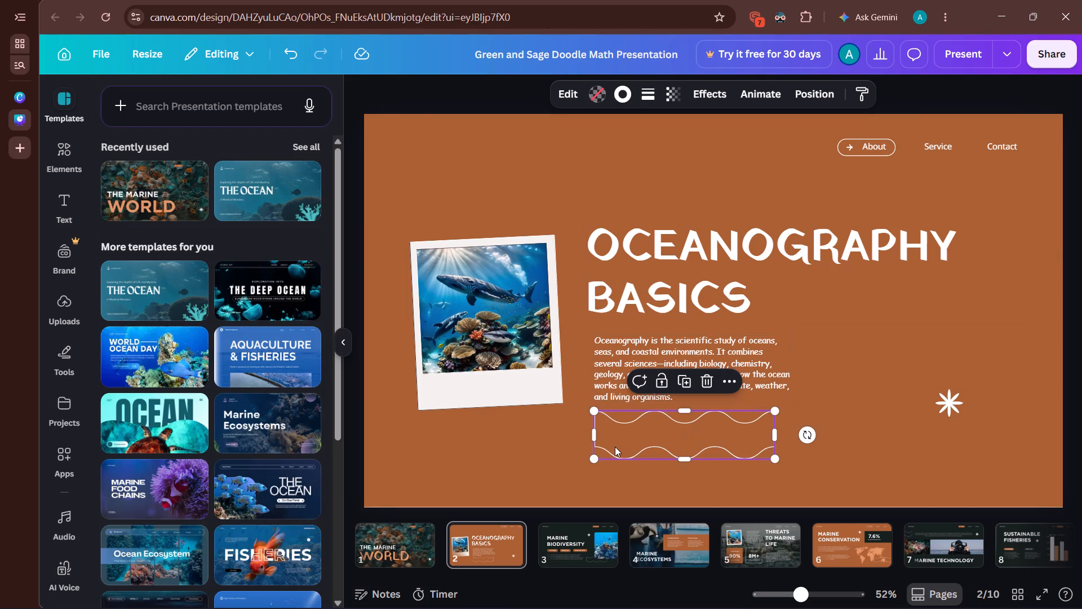
click(686, 381)
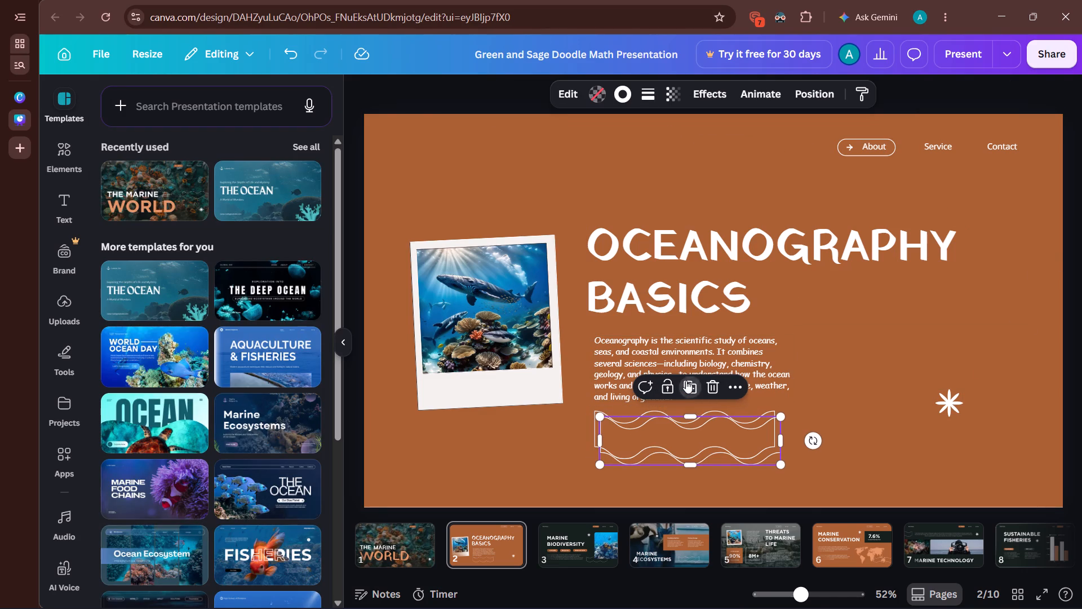
click(686, 381)
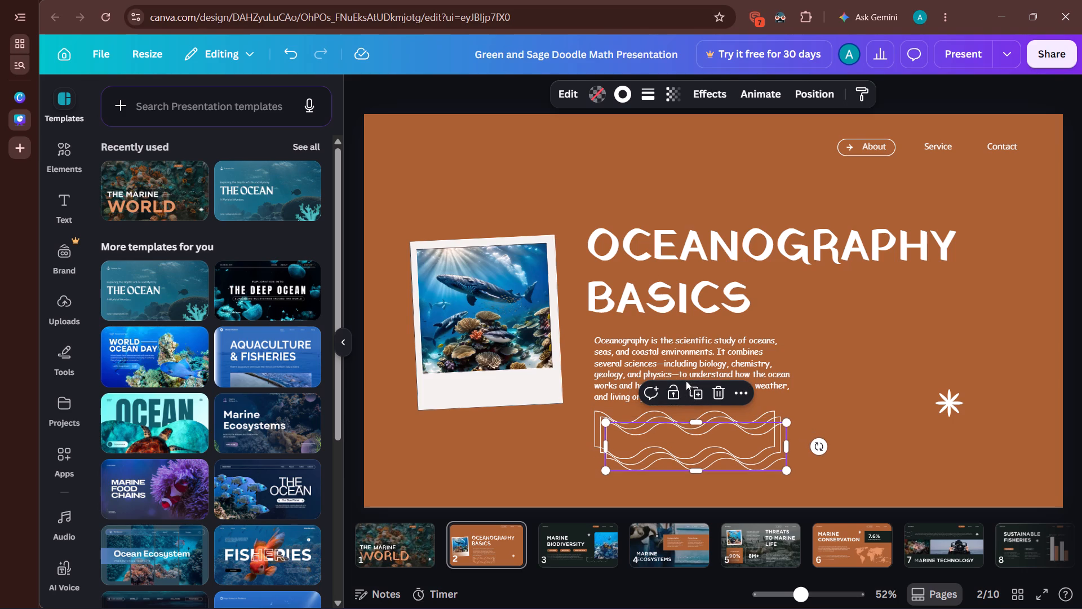
click(806, 358)
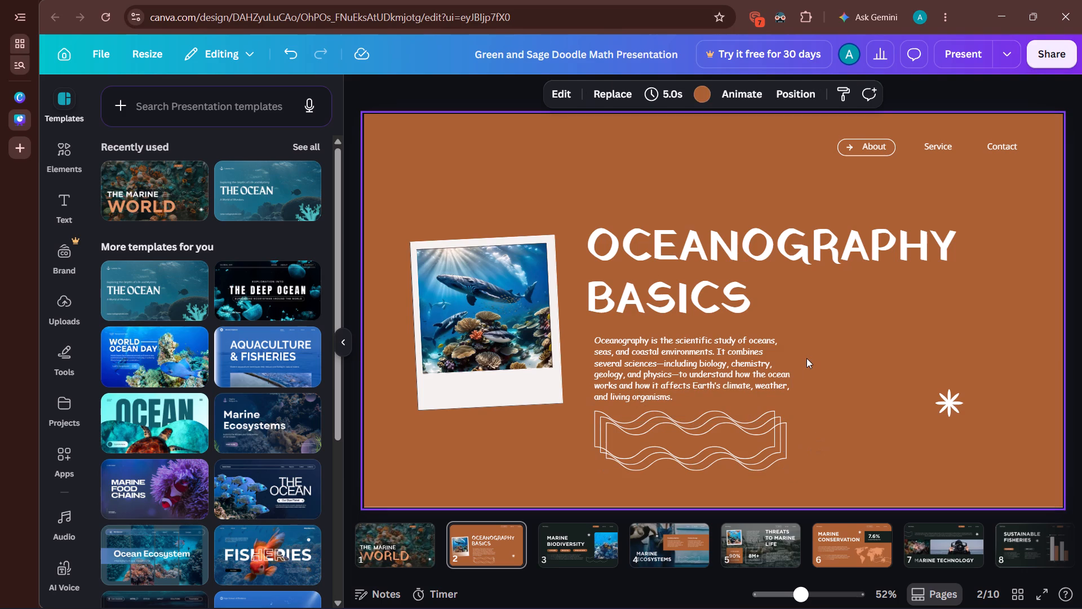
Change the "MARINE BIODIVERSITY" title on page 3 to the Yatra One font.
click(579, 536)
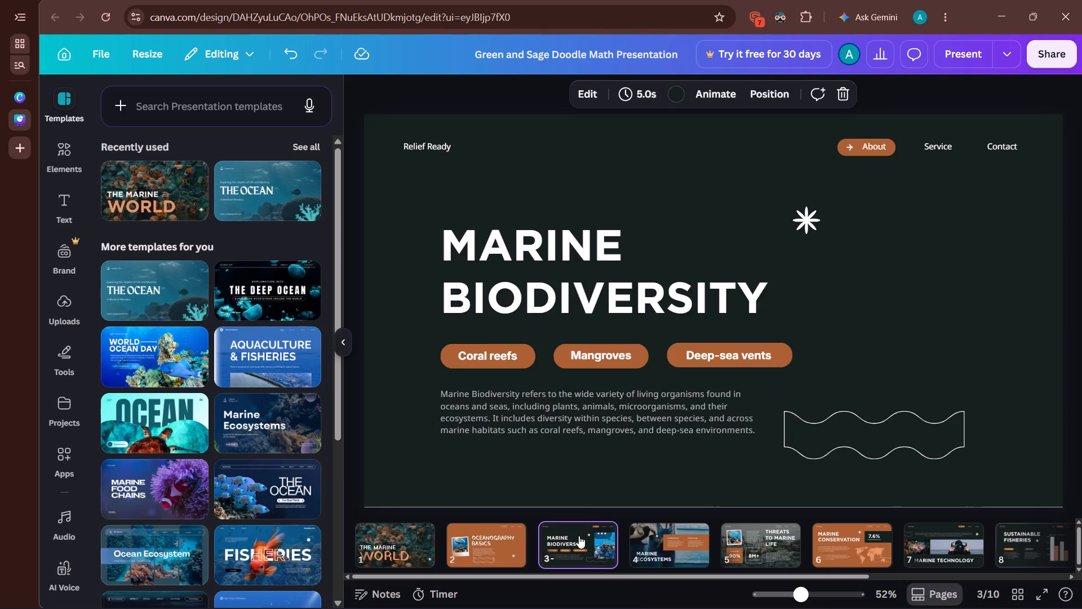
click(565, 279)
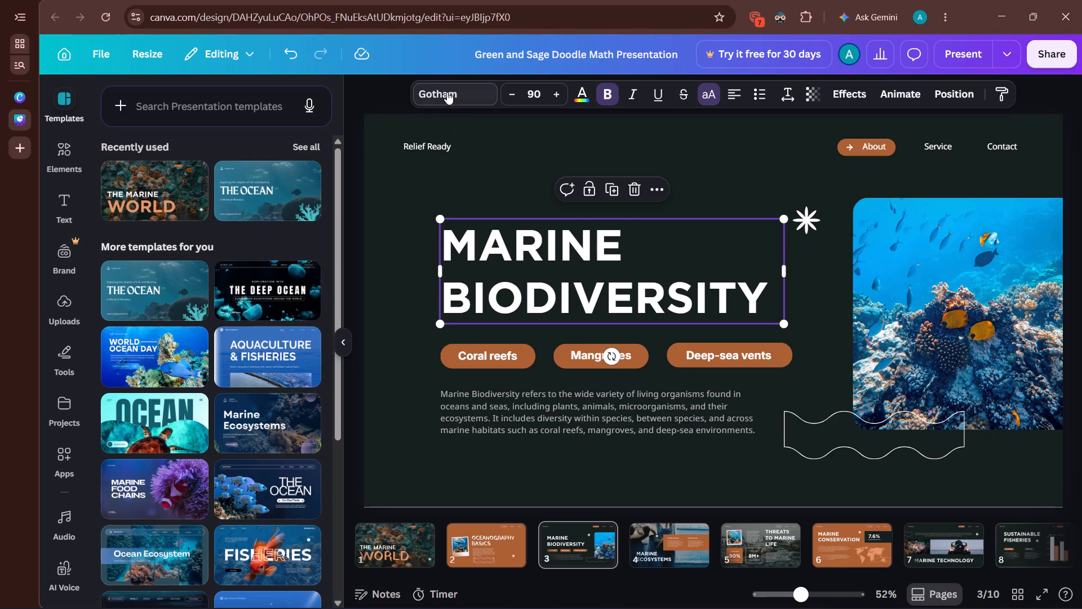
click(447, 90)
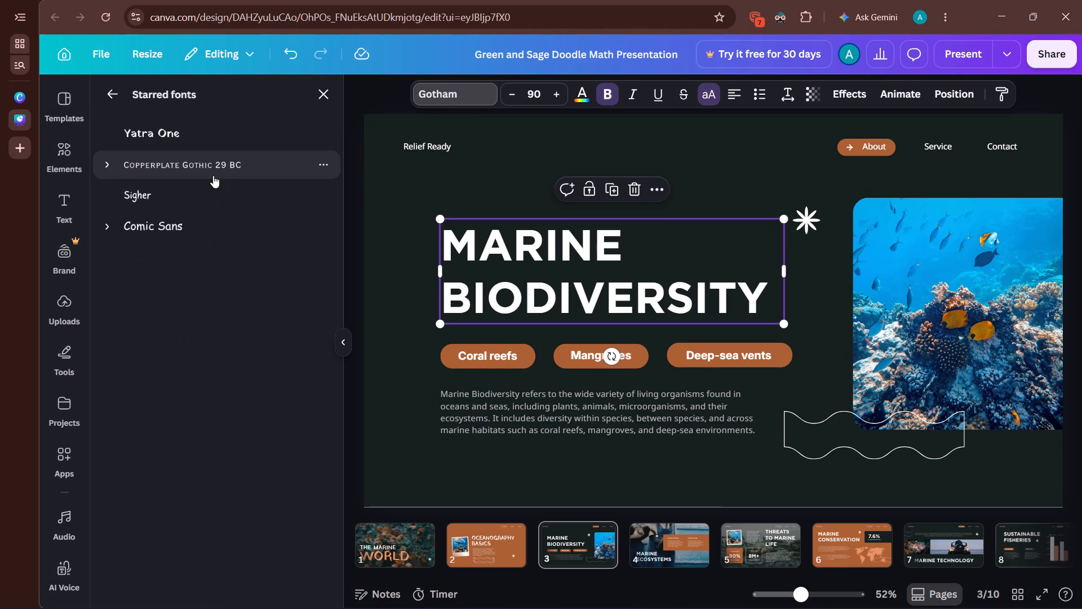
click(193, 131)
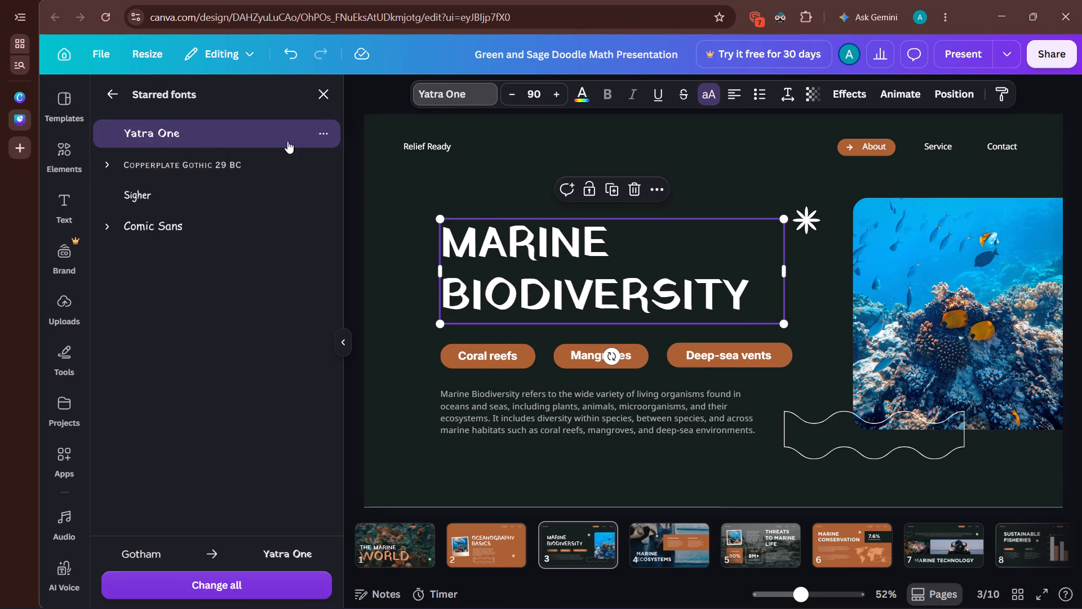
Change the marine biodiversity paragraph on page 3 to the Comic Sans font.
click(511, 425)
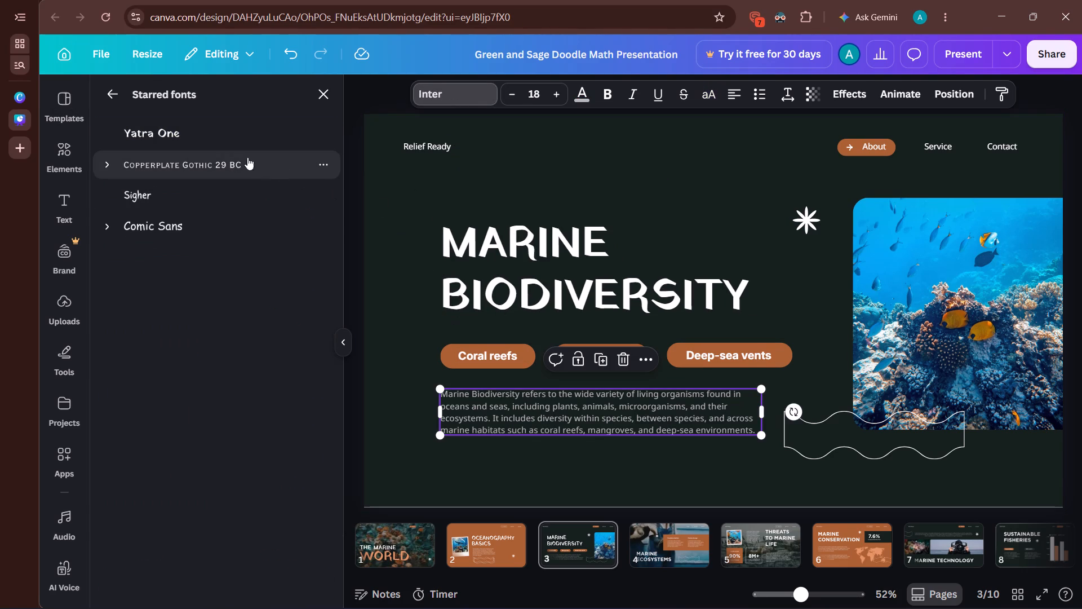
click(172, 218)
click(456, 359)
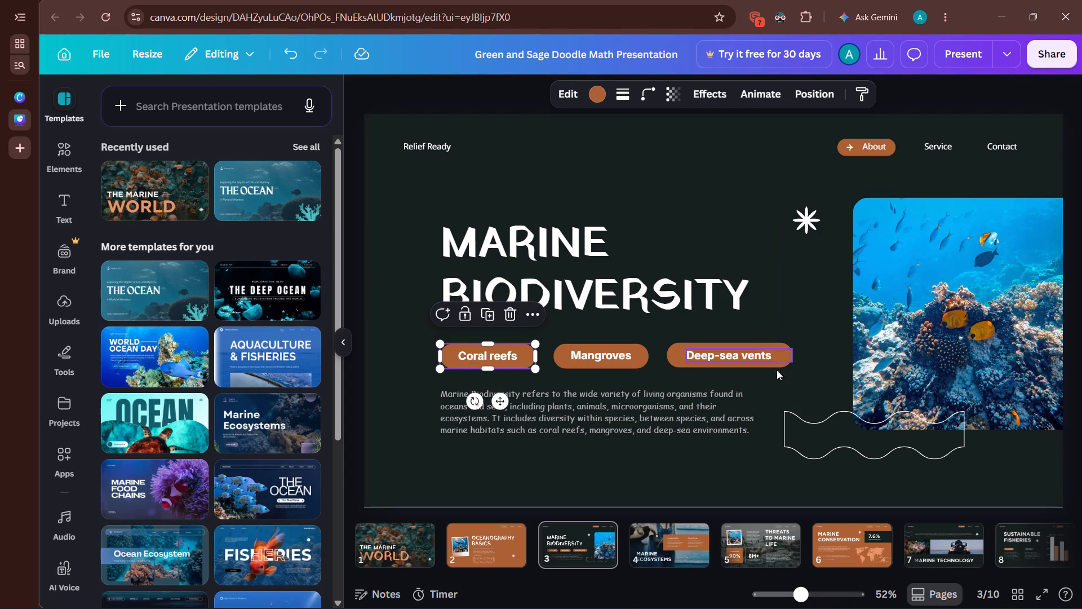
Duplicate the wavy outline shape on page 3 twice, leaving the copies slightly offset over the original.
click(802, 416)
click(874, 379)
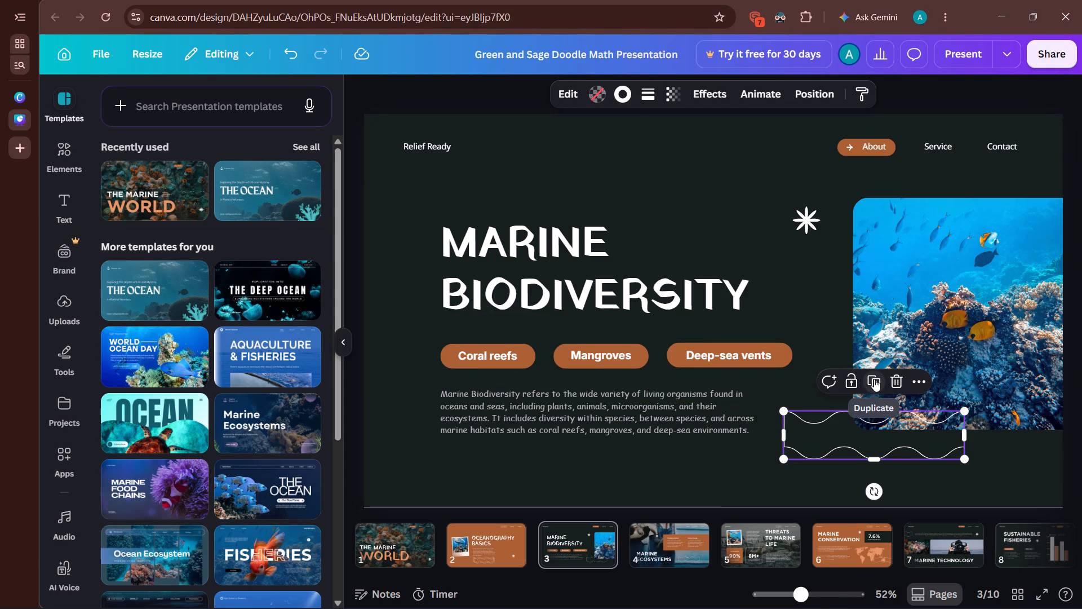
click(874, 379)
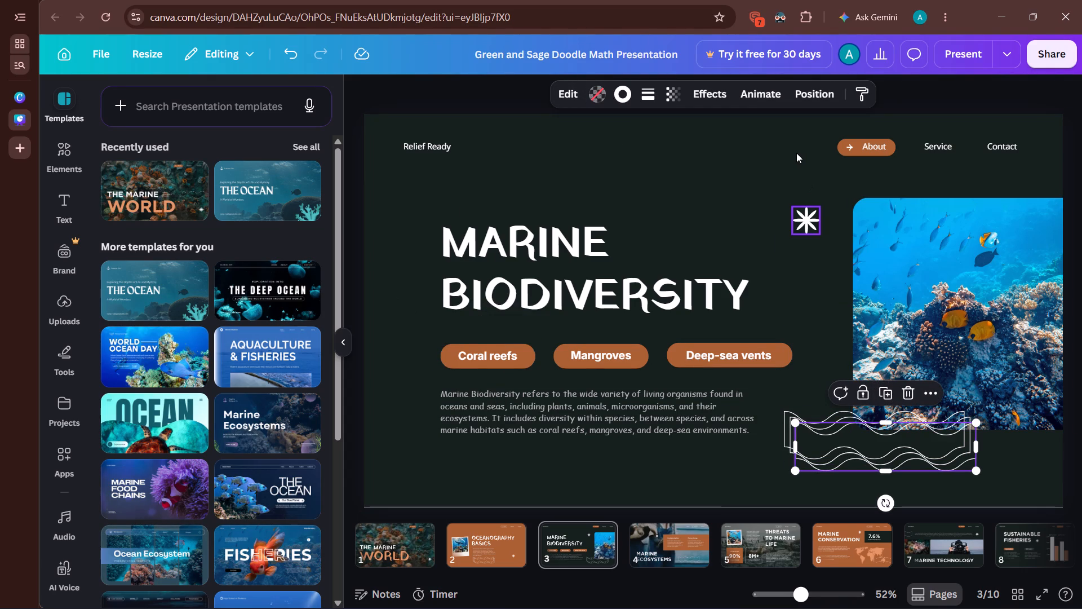
click(796, 153)
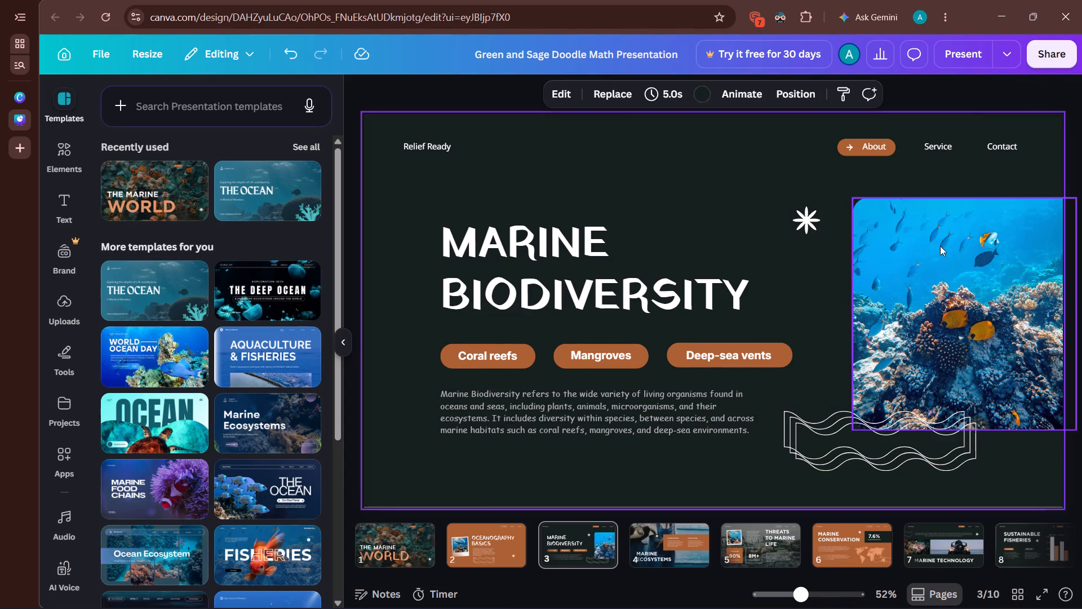
click(937, 272)
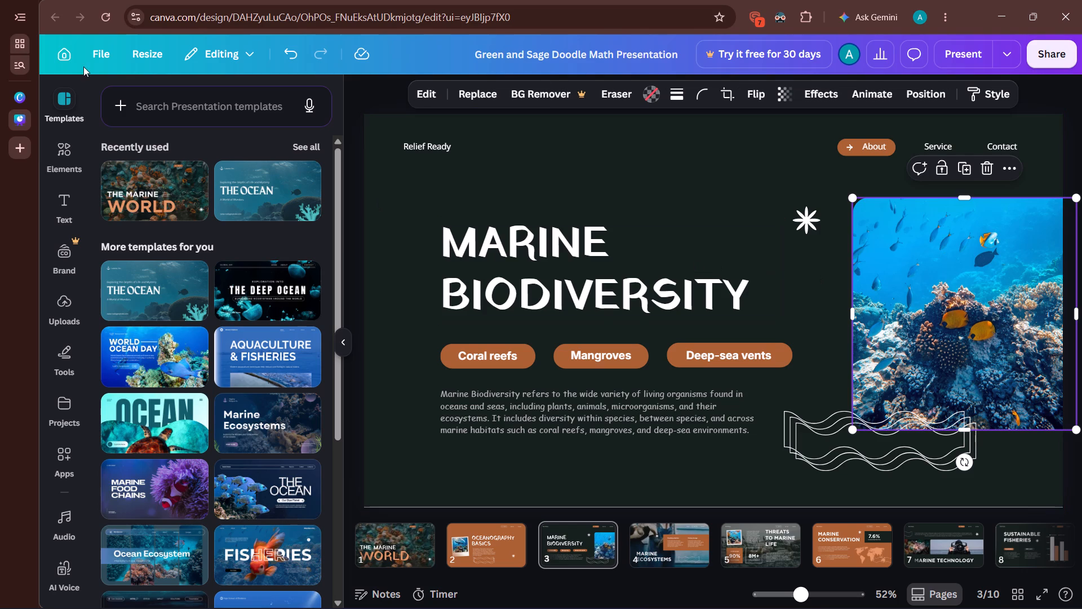
Delete the "Relief Ready" text from the header of page 3.
click(433, 150)
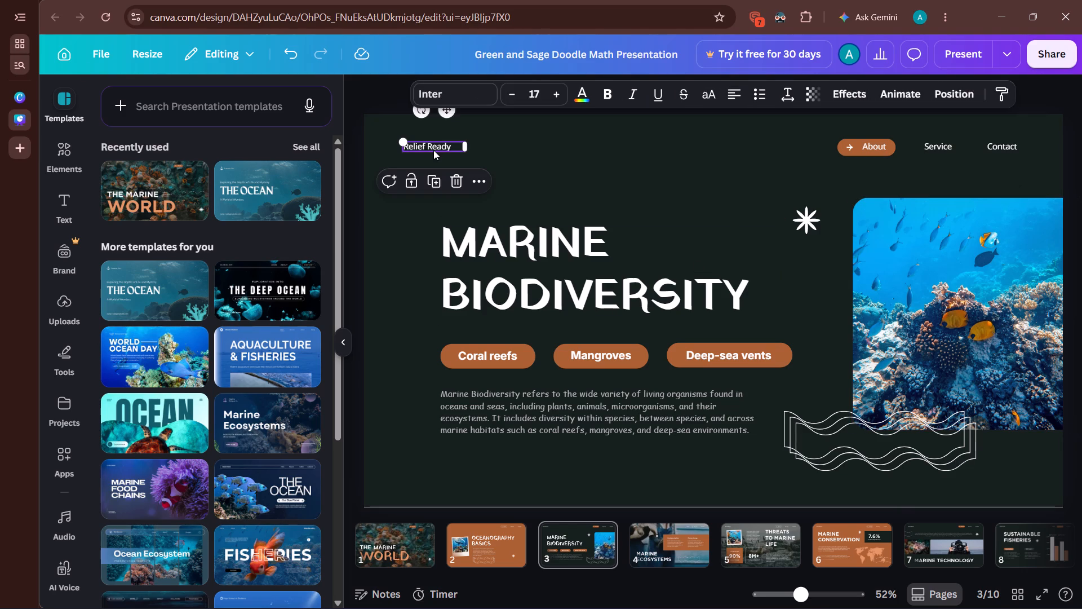
click(457, 180)
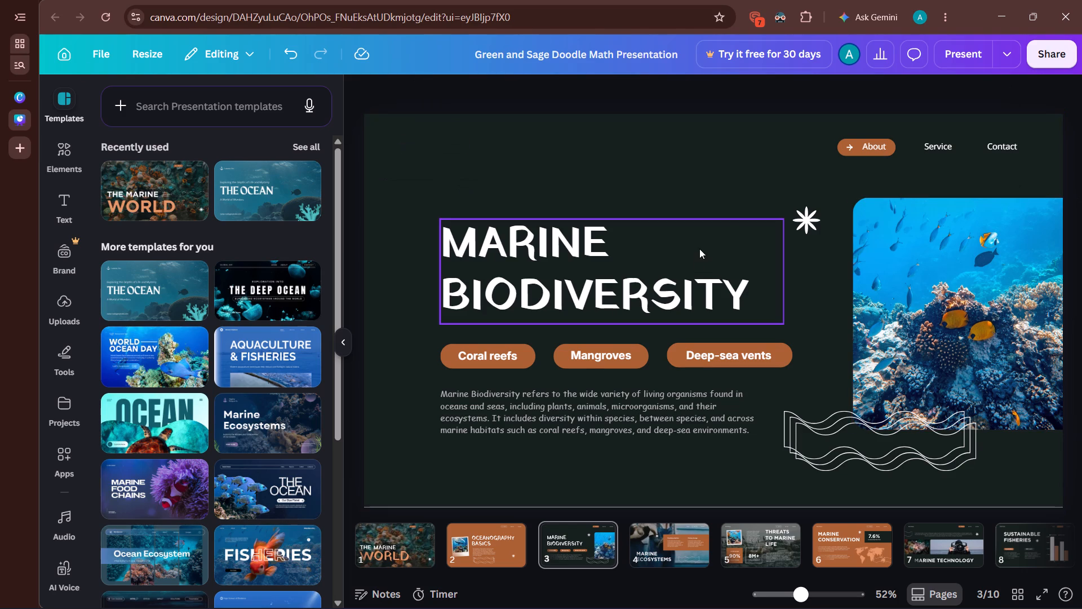
Delete the "Relief Ready" text from the header of page 1.
click(485, 531)
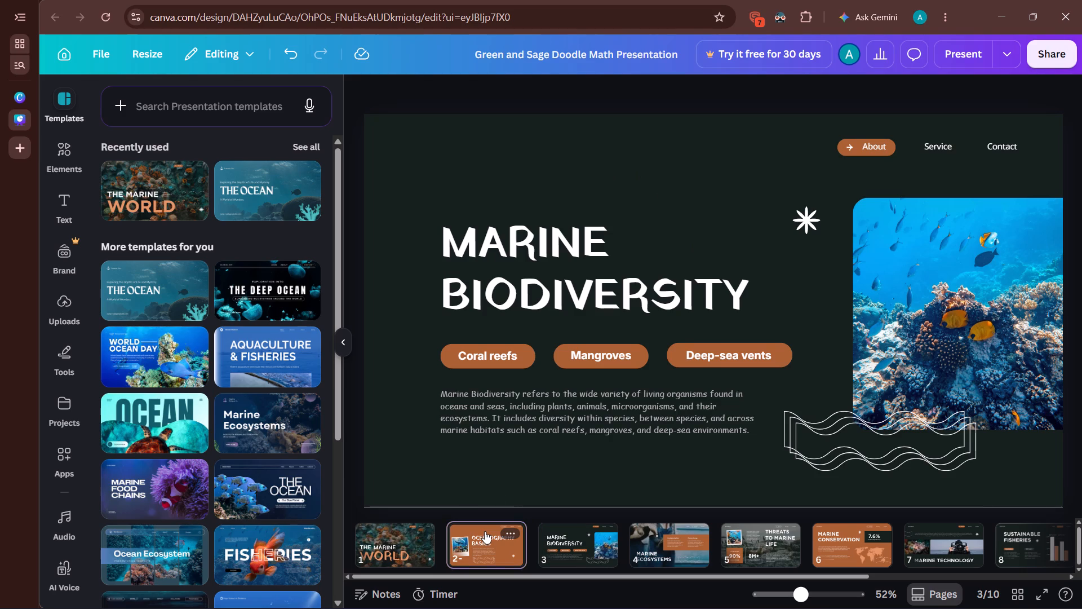
click(394, 537)
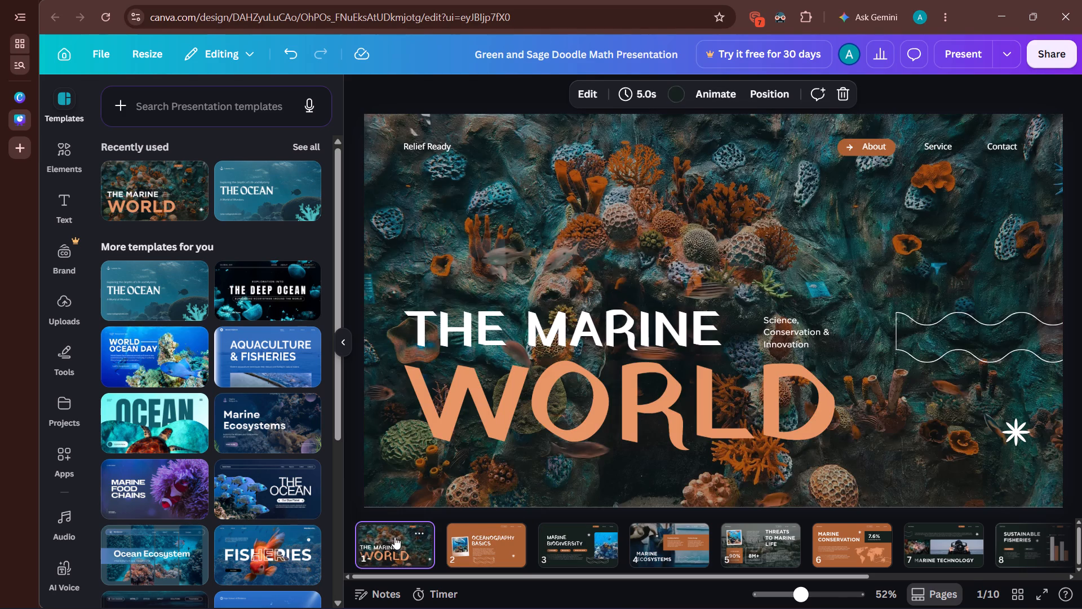
click(433, 149)
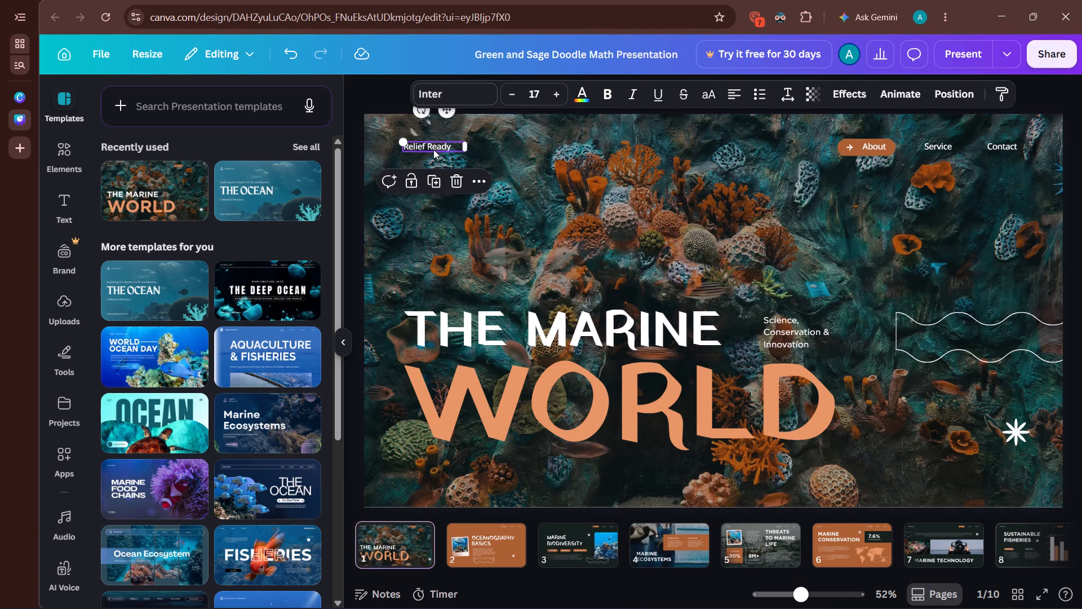
click(451, 182)
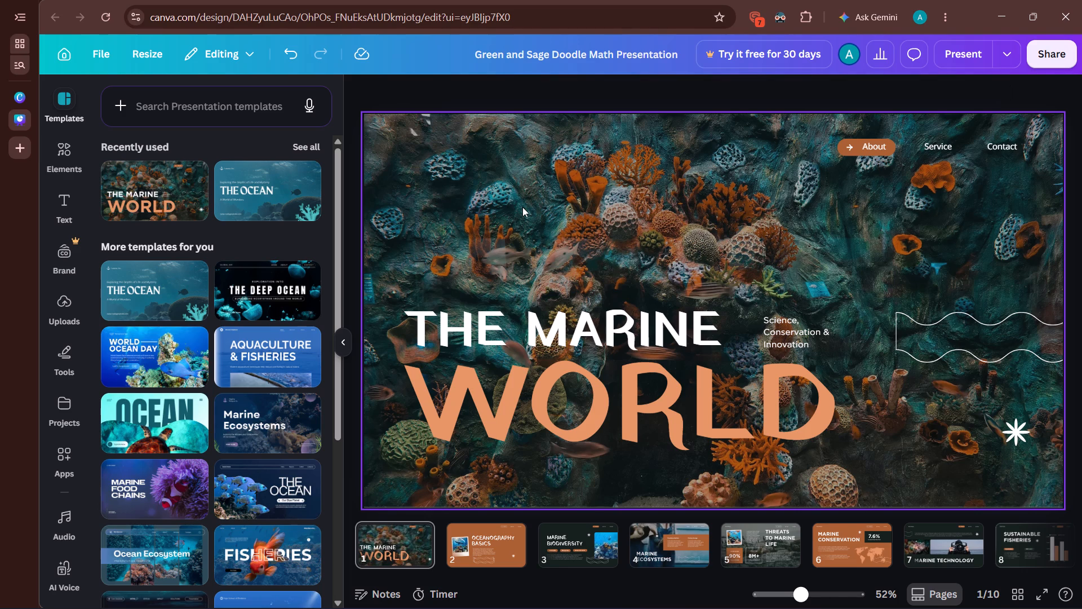
click(522, 207)
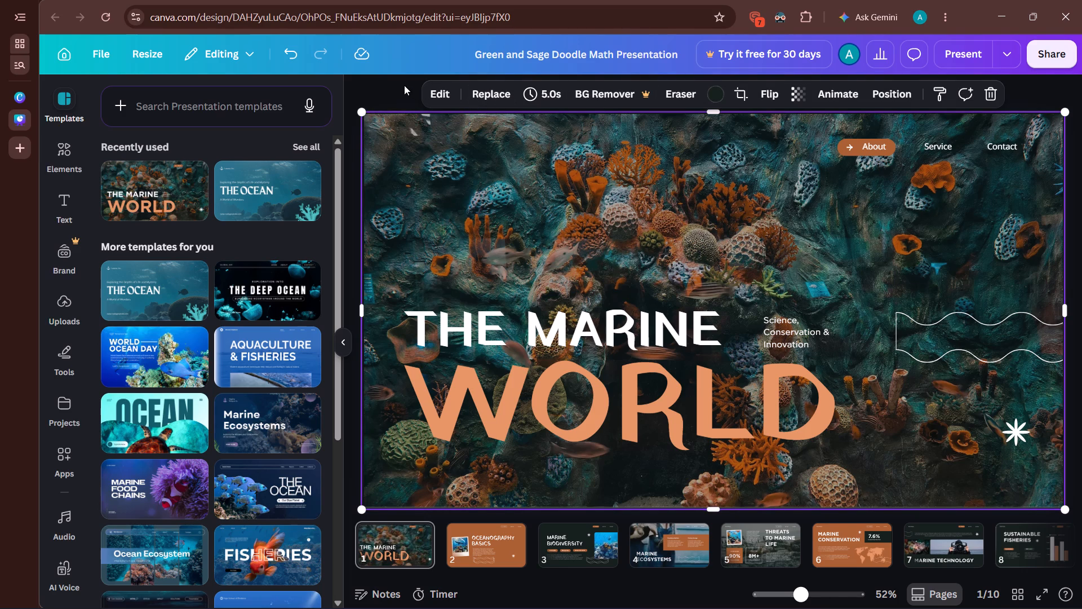
click(402, 85)
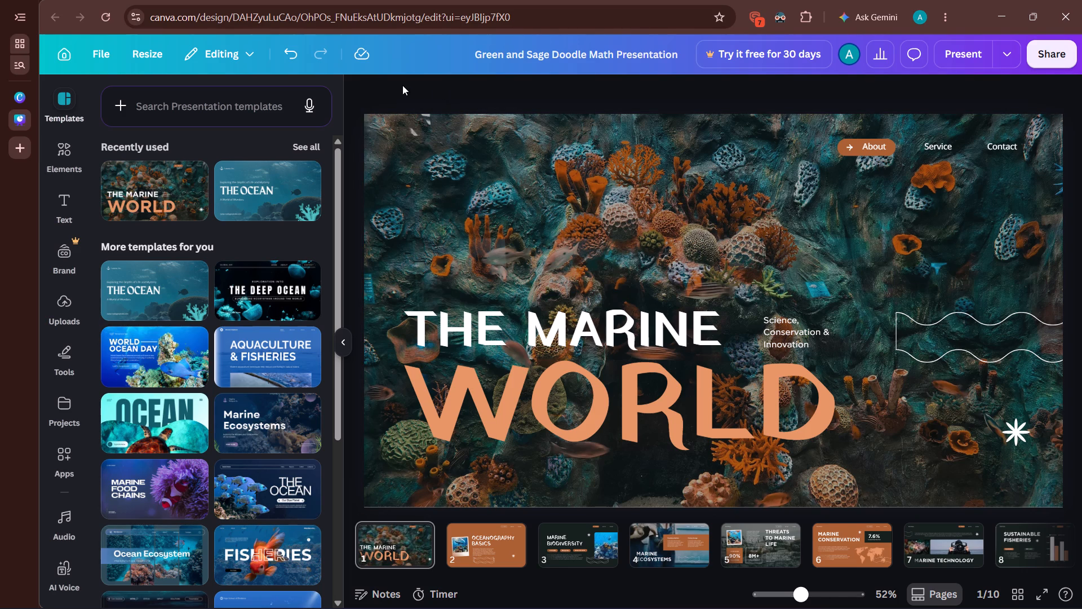
Change the "MARINE ECOSYSTEMS" title on page 4 to the Yatra One font.
key(Right)
key(Right)
key(Right)
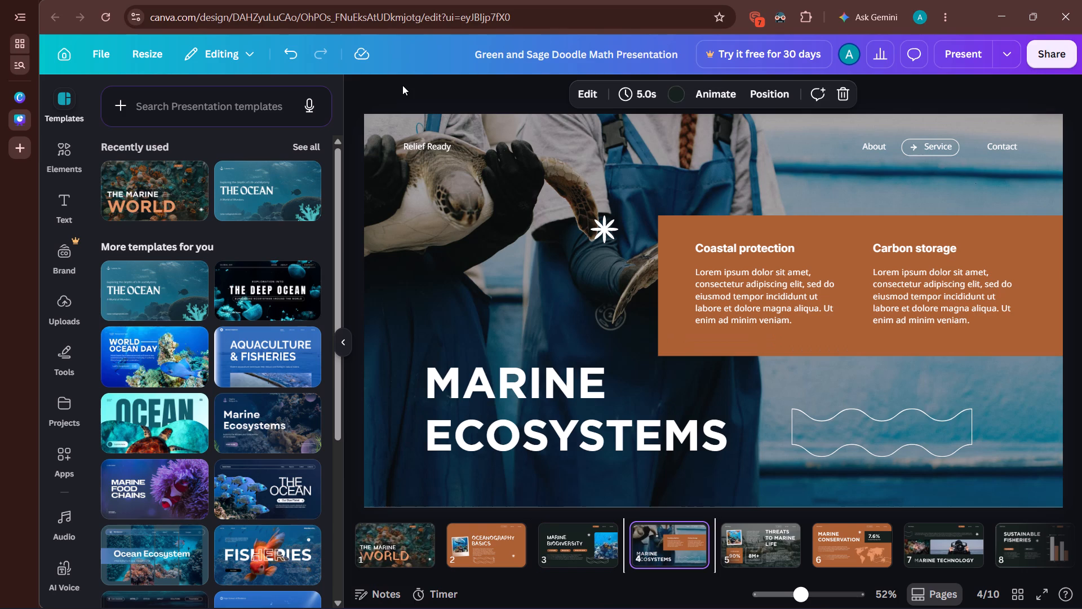
click(497, 376)
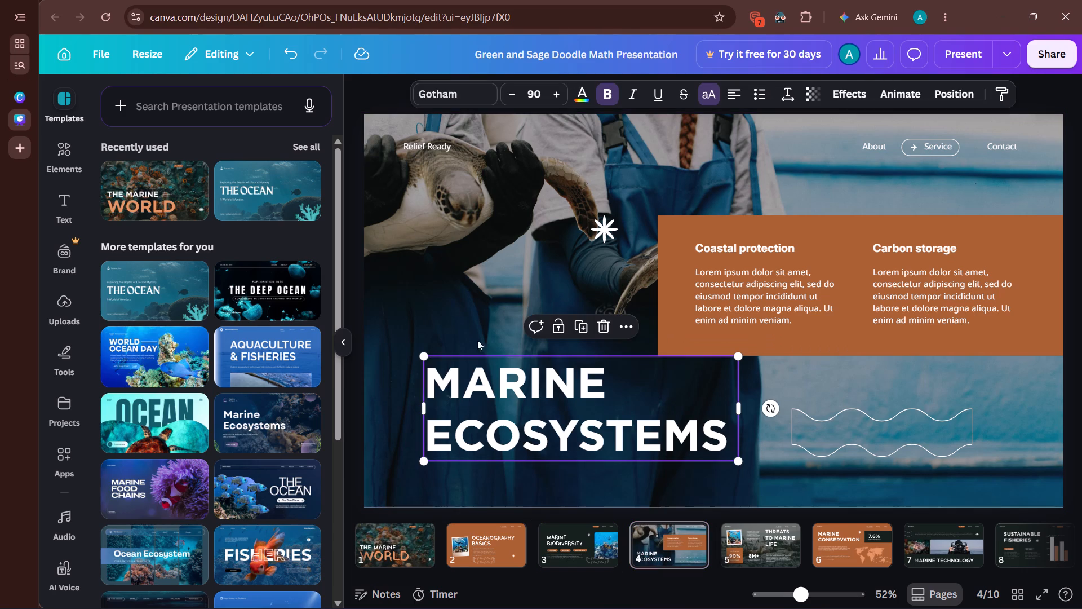
click(450, 89)
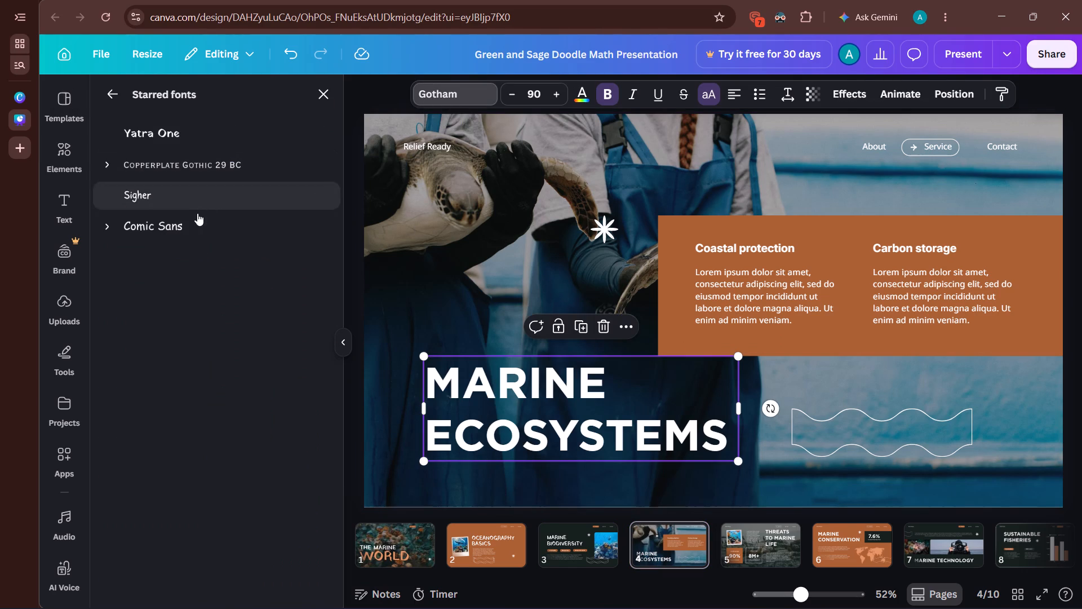
click(188, 140)
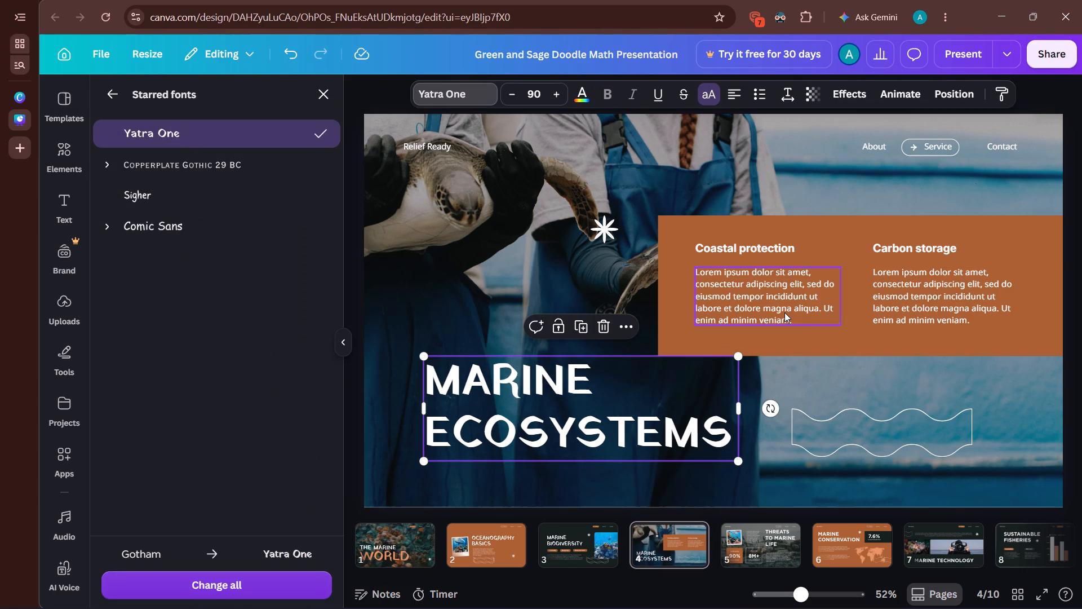
Change the "Coastal protection" and "Carbon storage" subheadings on page 4 to the Sigher font.
click(753, 244)
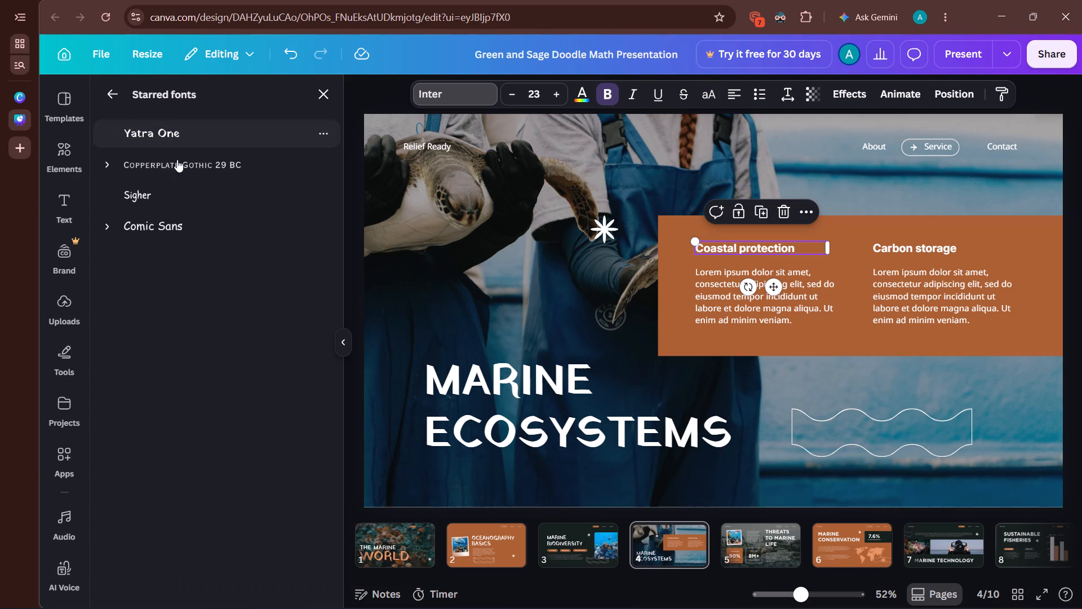
click(158, 198)
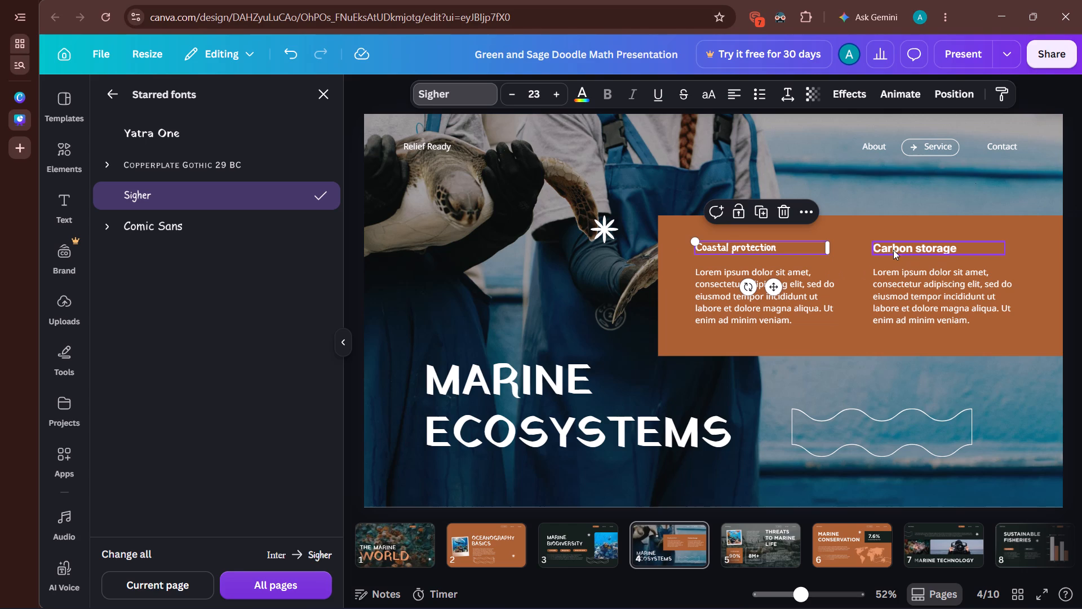
click(890, 249)
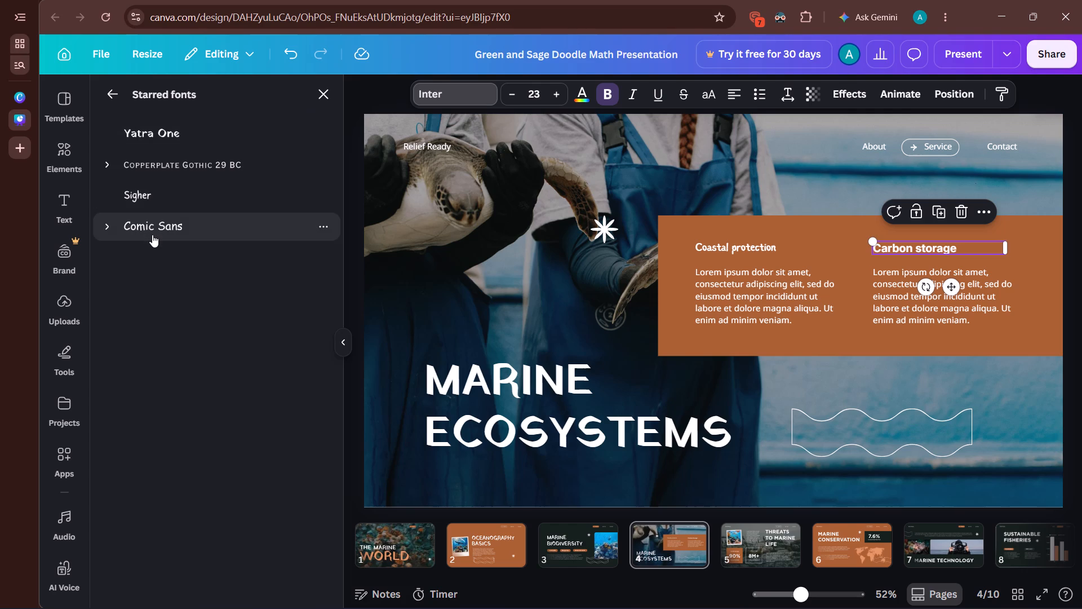
click(180, 191)
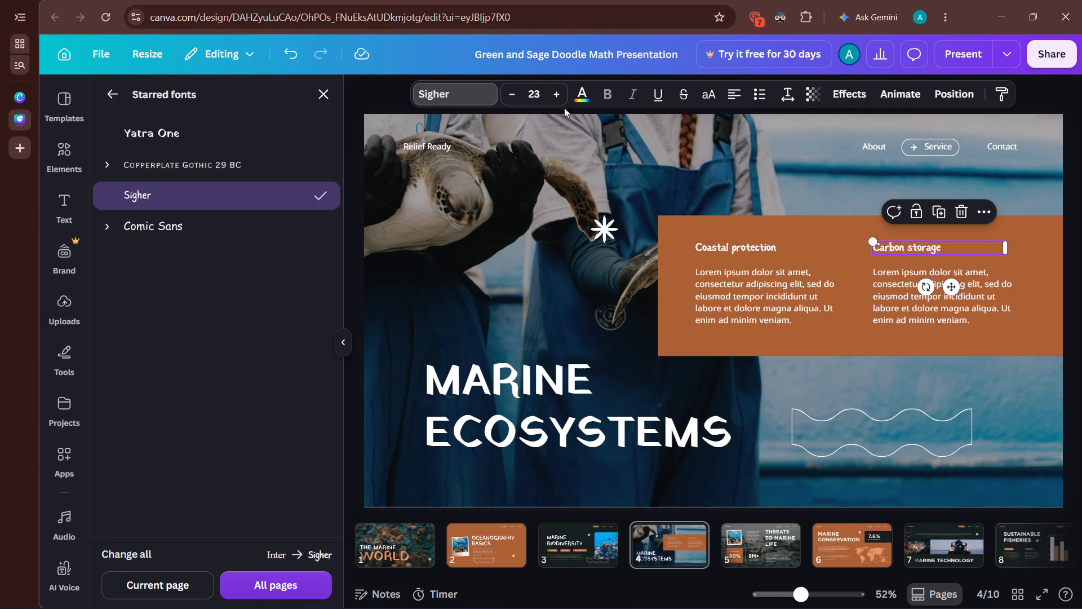
Increase the "Carbon storage" subheading's font size to 28.
triple_click(566, 95)
click(566, 95)
click(566, 95)
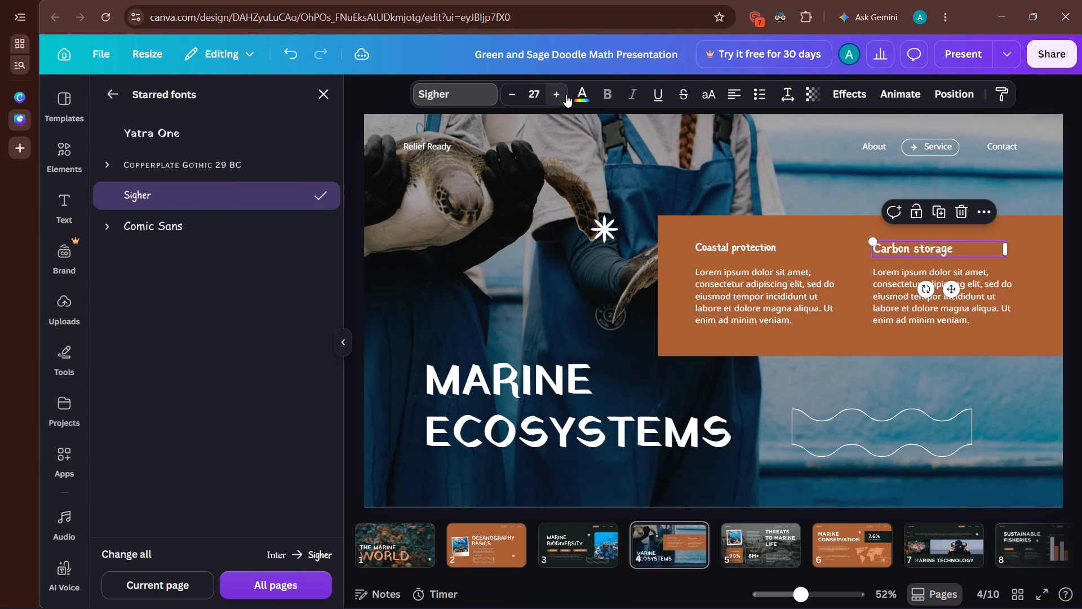
Increase the "Coastal protection" subheading's font size to 28.
click(745, 251)
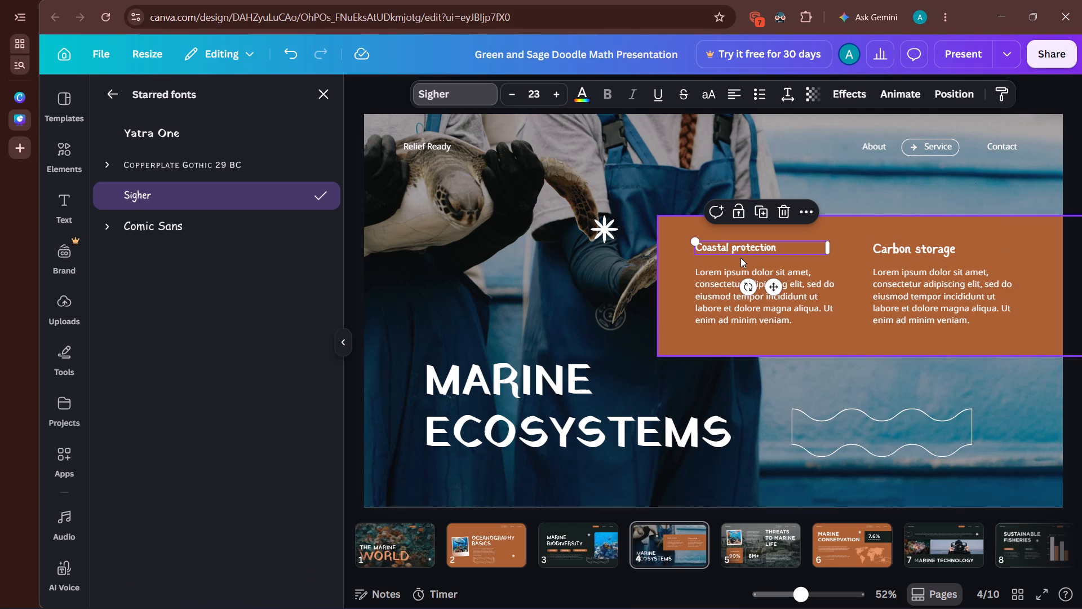
click(917, 254)
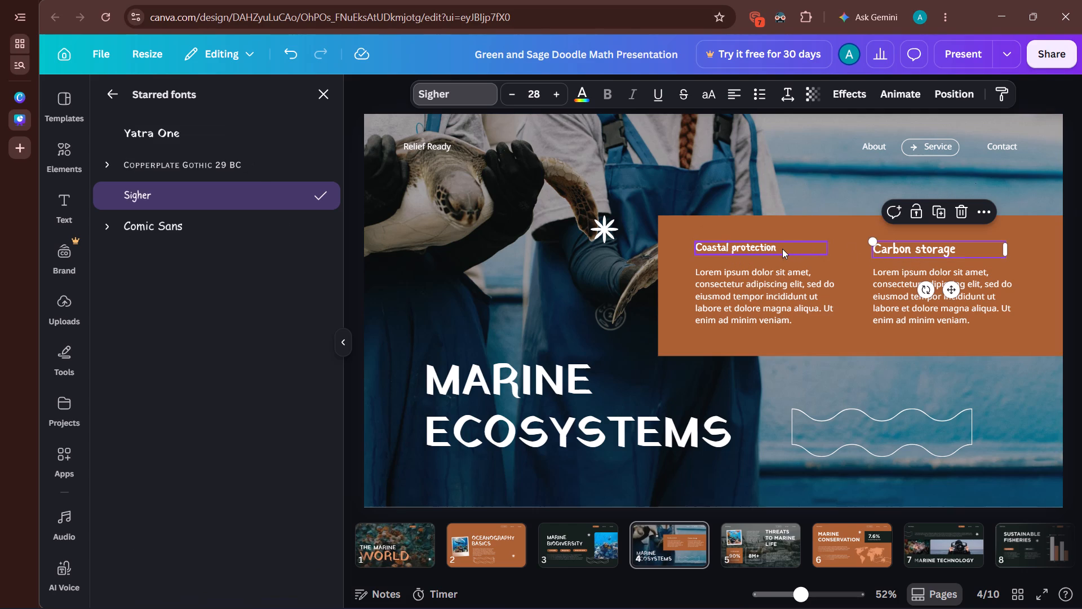
click(782, 249)
click(900, 255)
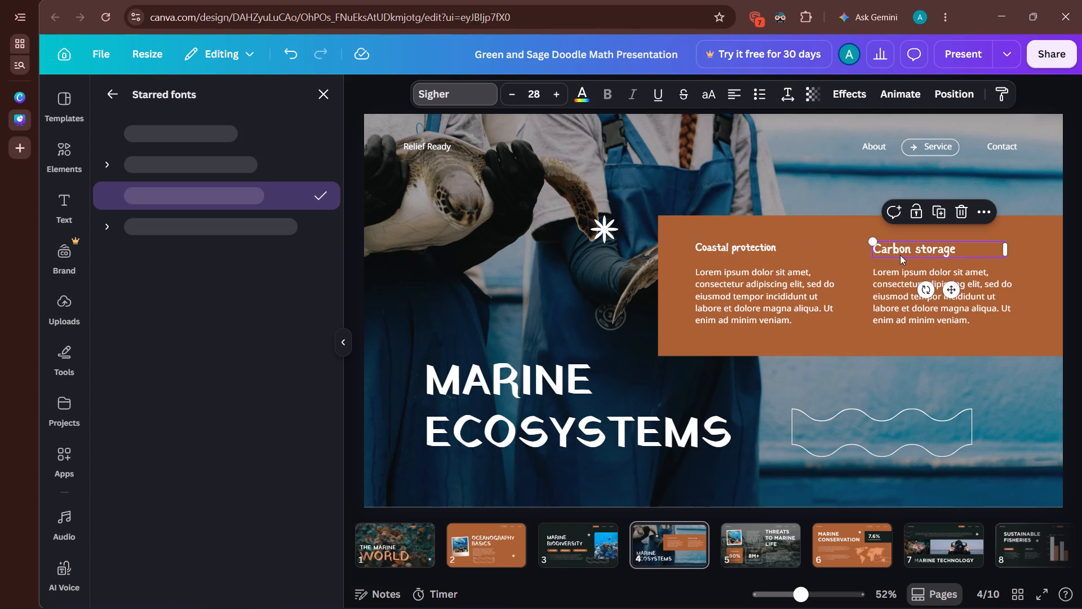
click(740, 245)
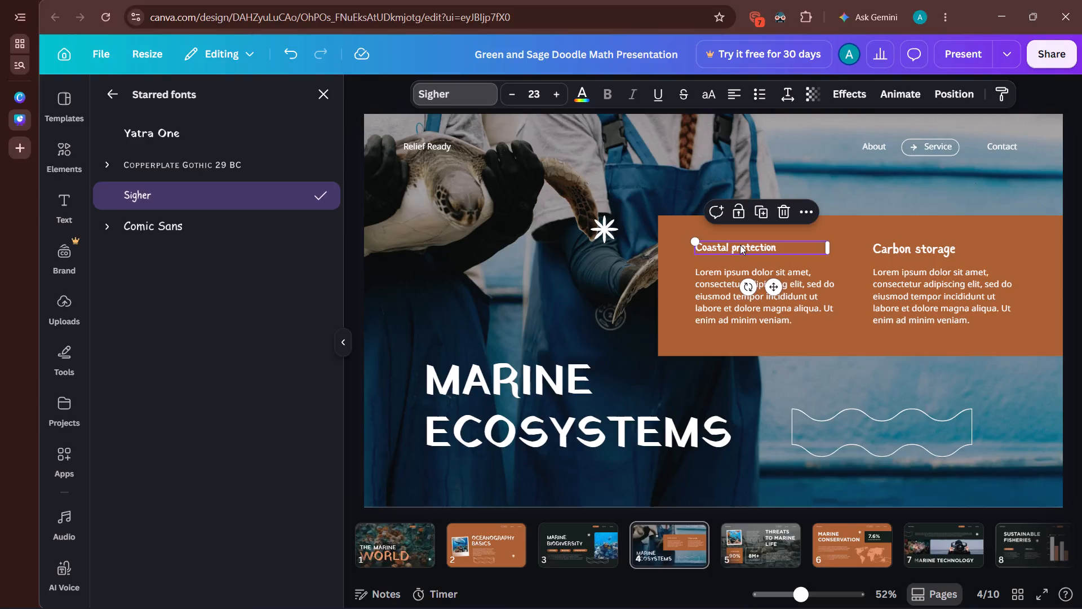
triple_click(561, 95)
double_click(561, 95)
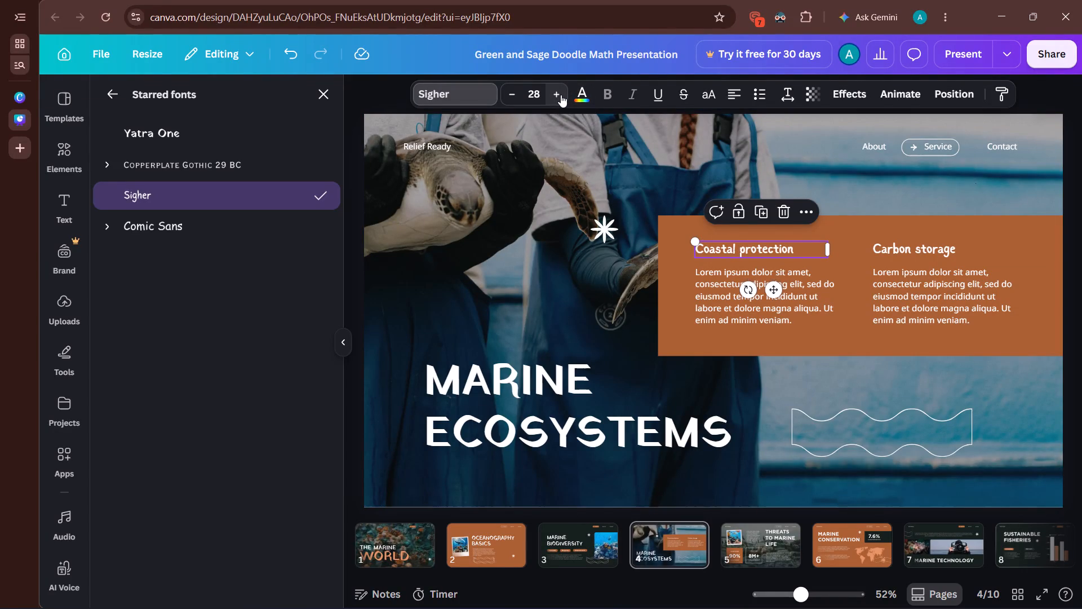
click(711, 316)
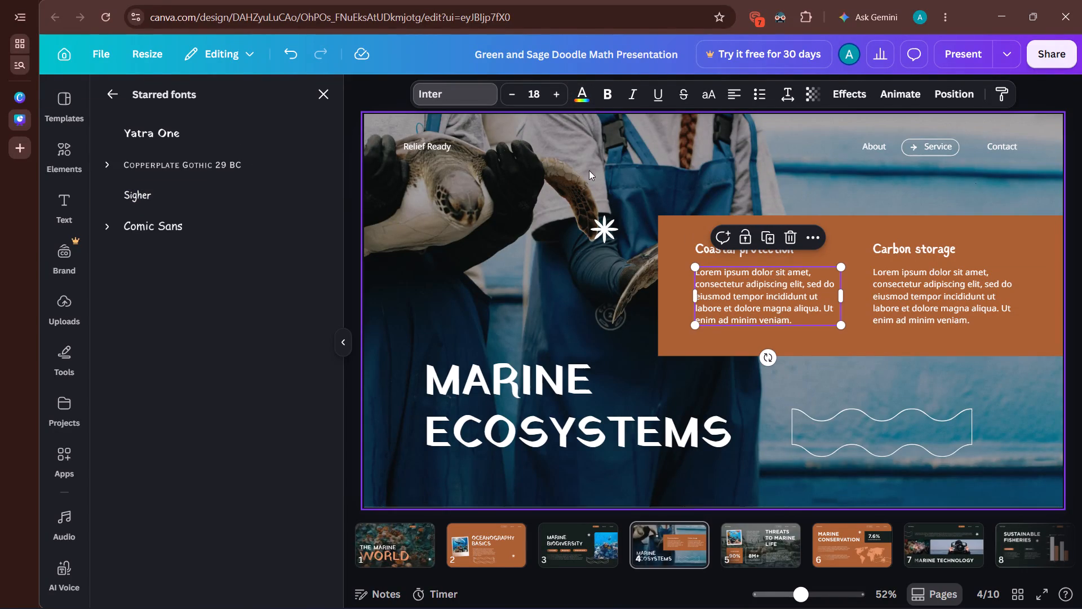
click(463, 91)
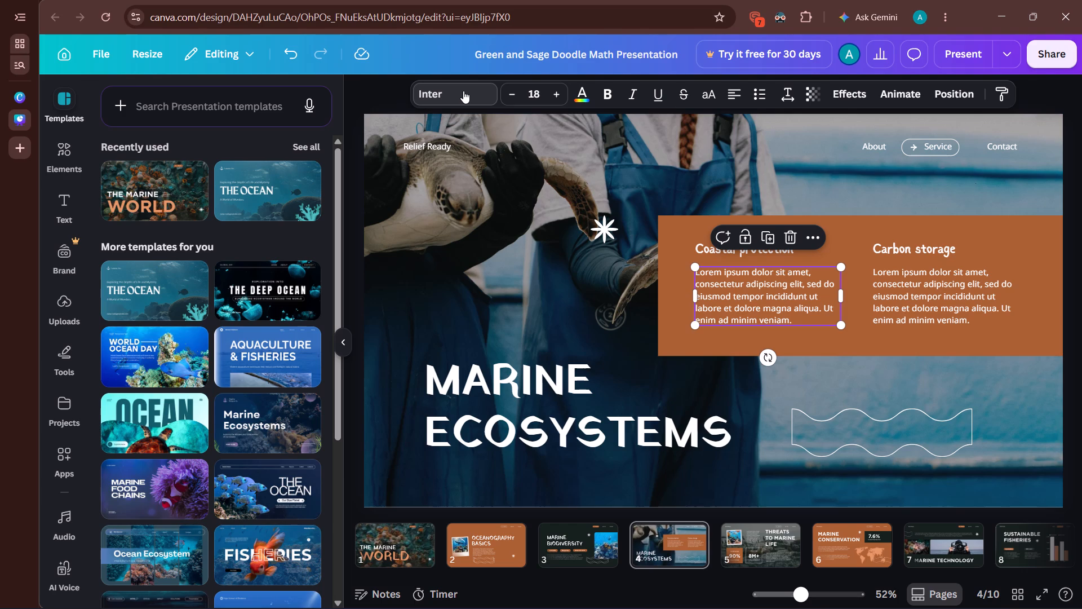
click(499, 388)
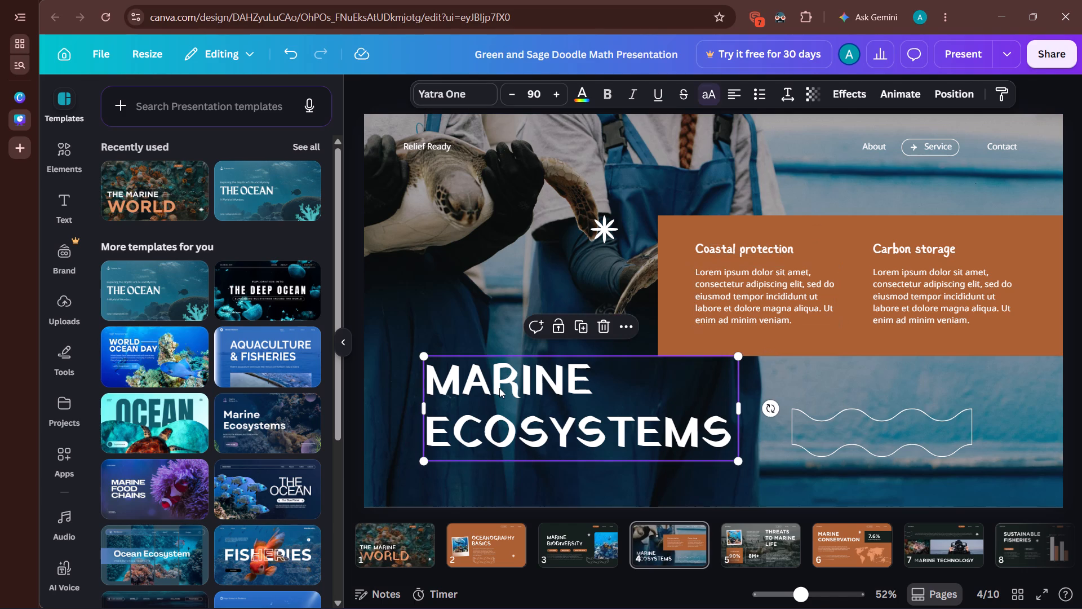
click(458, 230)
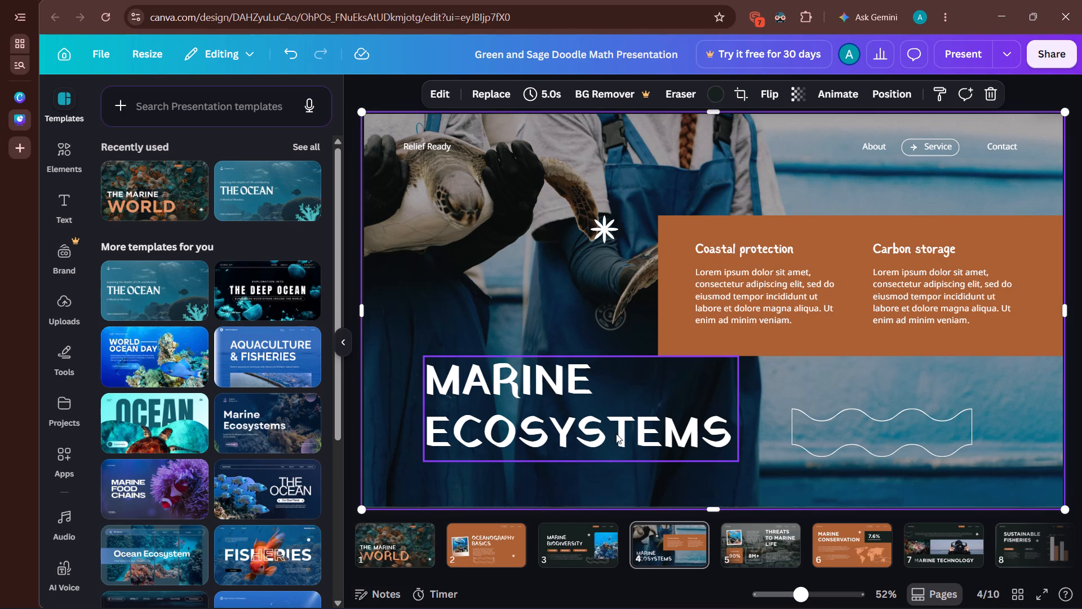
Duplicate the wavy outline shape on page 4 twice, leaving the copies overlapping the original with a slight offset.
click(859, 441)
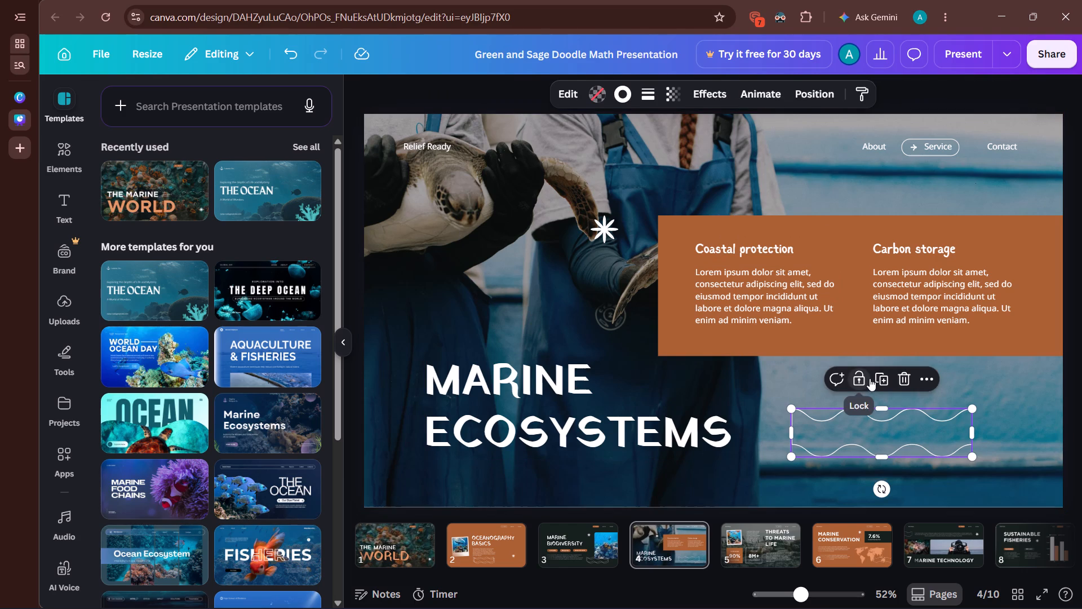
click(880, 378)
click(880, 378)
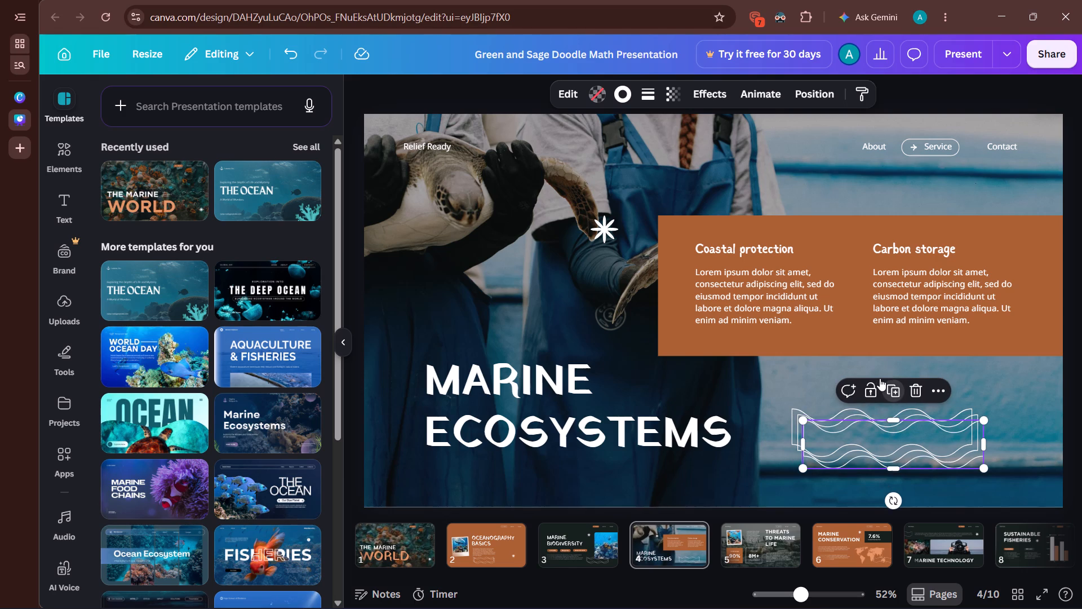
click(806, 373)
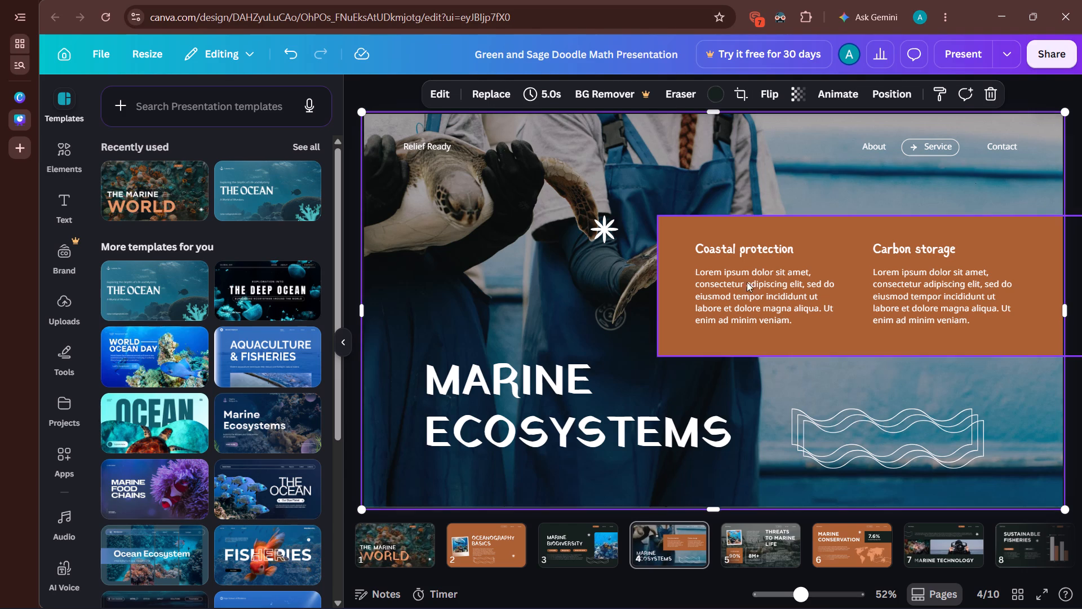
Change the body paragraph under "Coastal protection" on page 4 to the Comic Sans font.
click(890, 307)
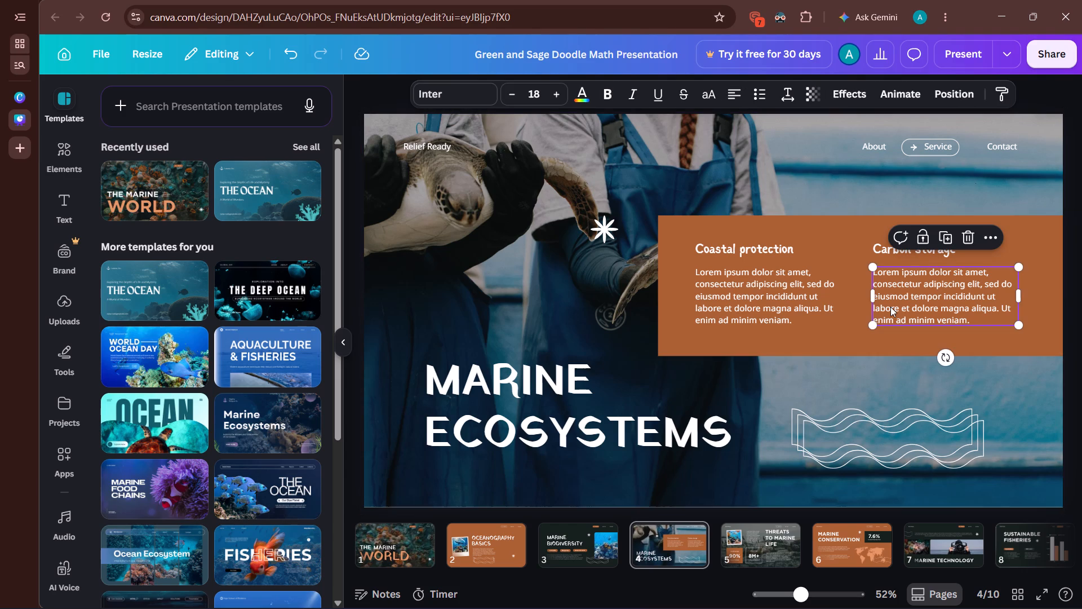
click(445, 93)
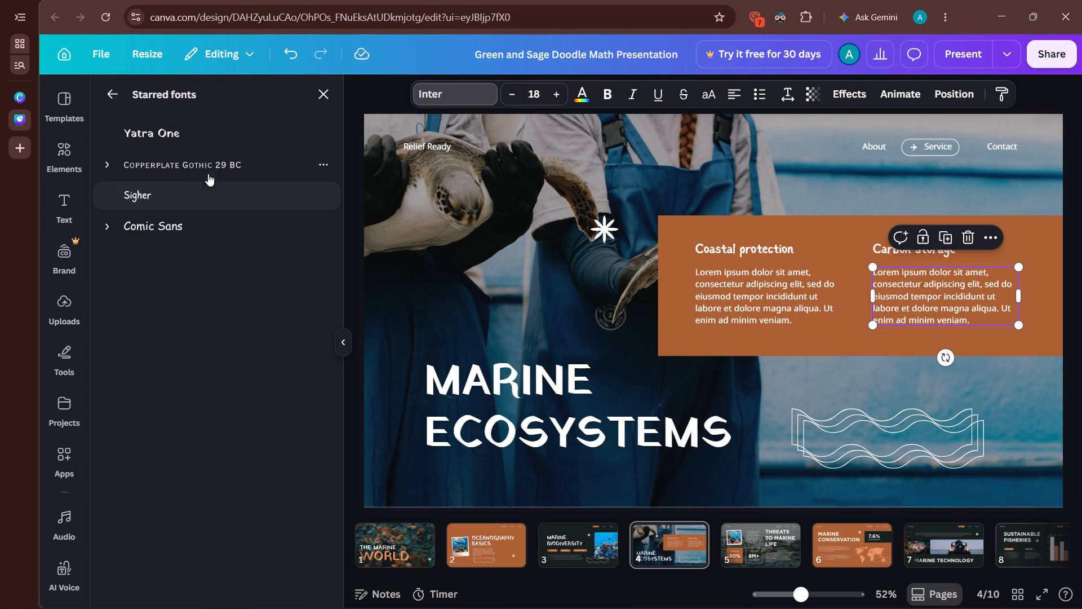
click(746, 307)
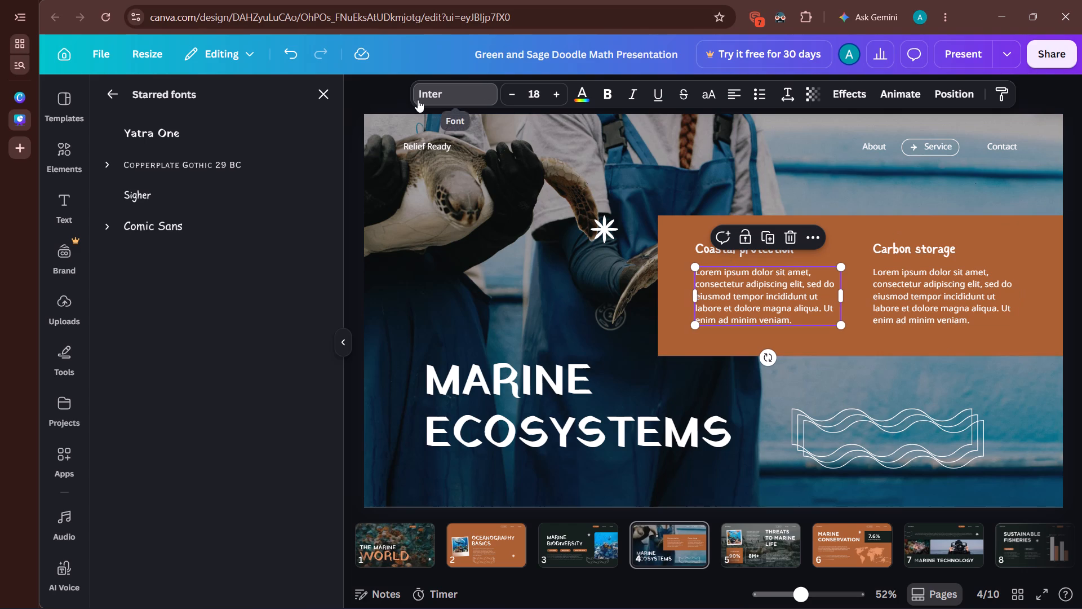
click(205, 218)
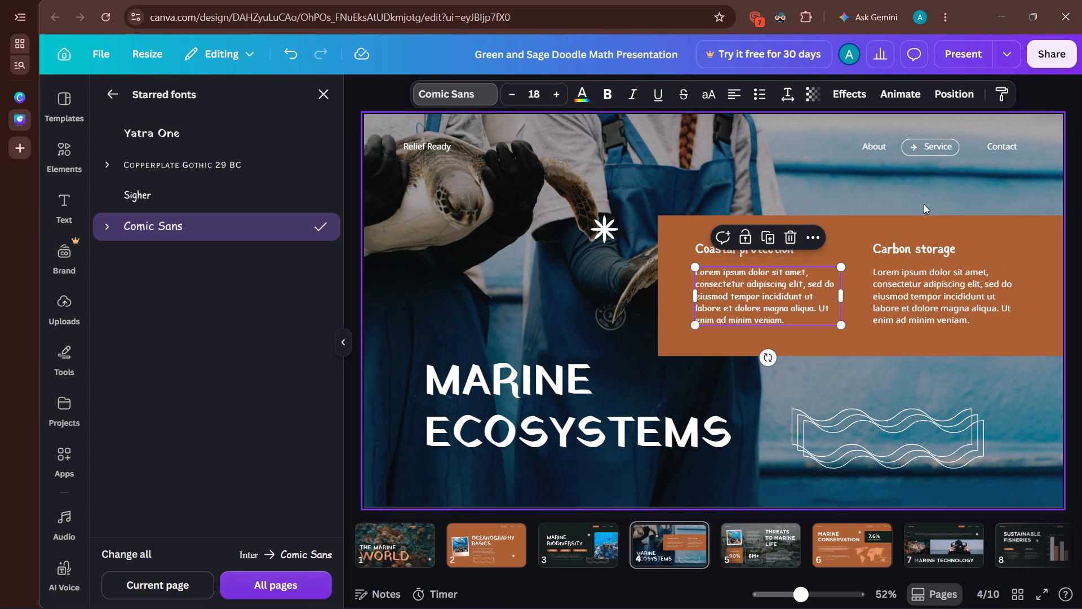
Delete the "Relief Ready" text from the header of page 4.
click(428, 147)
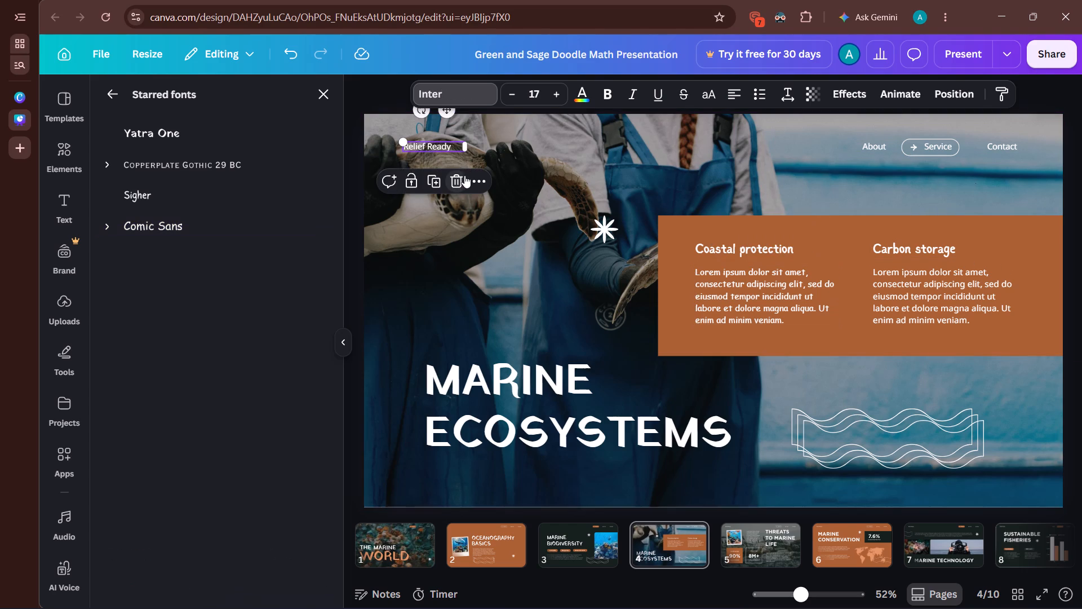
click(455, 182)
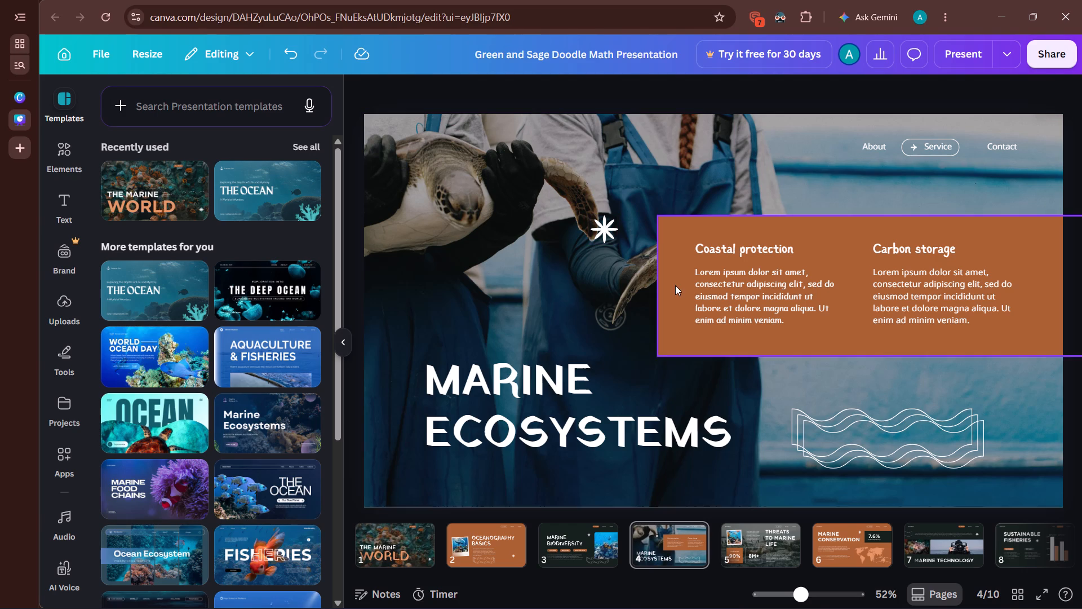
Change the "THREATS TO MARINE LIFE" title on page 5 to the Yatra One font.
click(727, 169)
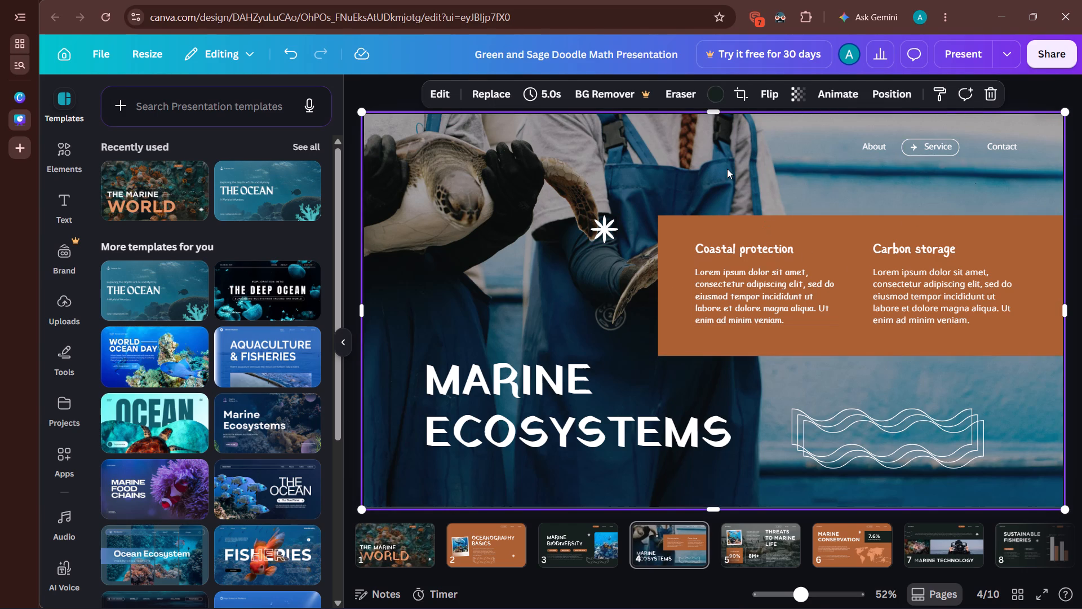
key(Right)
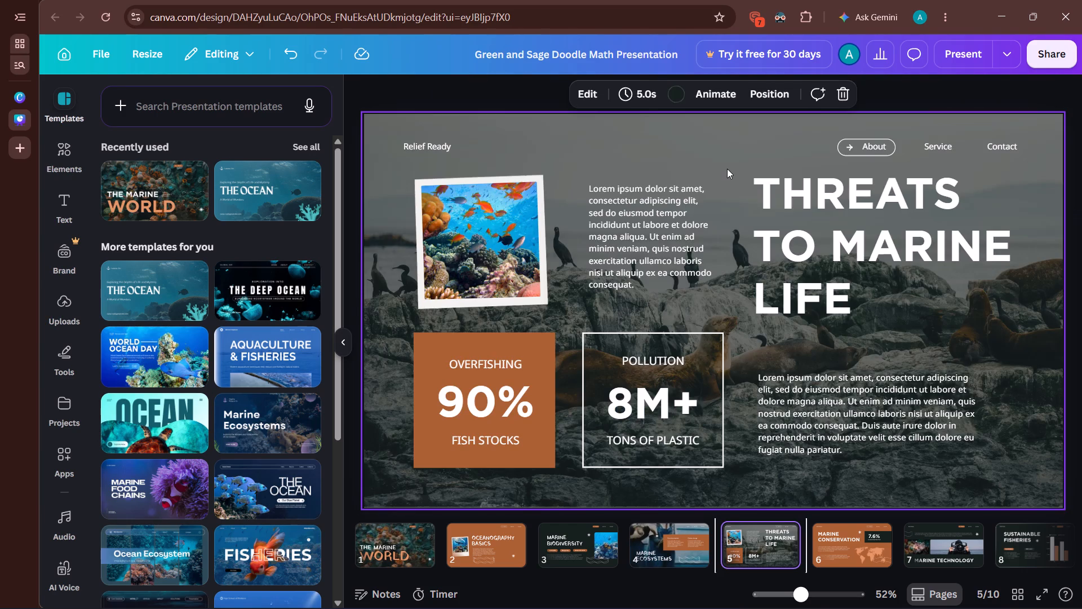
click(808, 213)
click(444, 92)
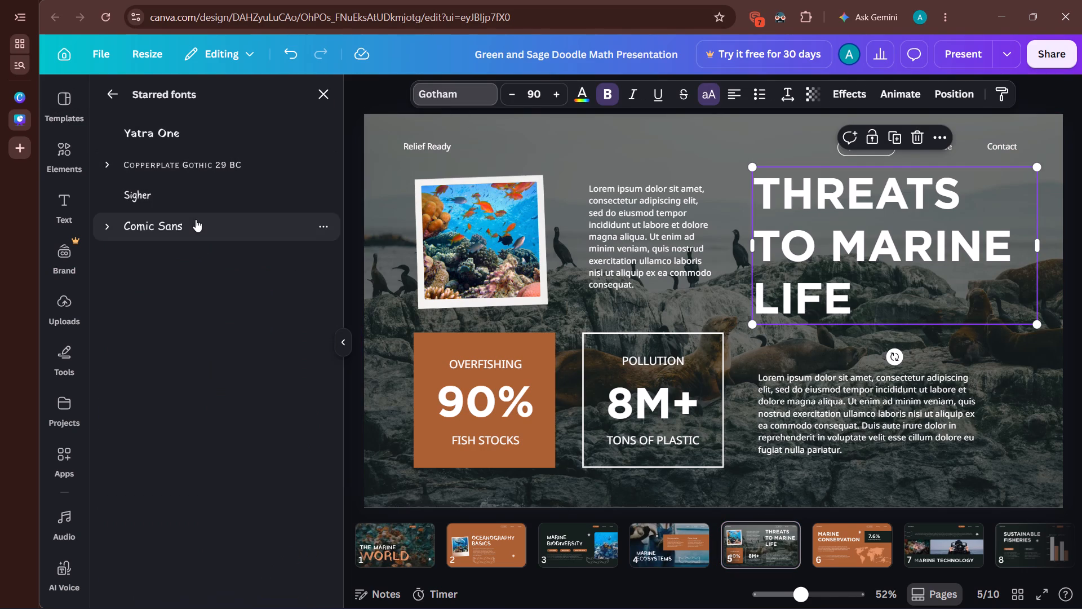
click(196, 219)
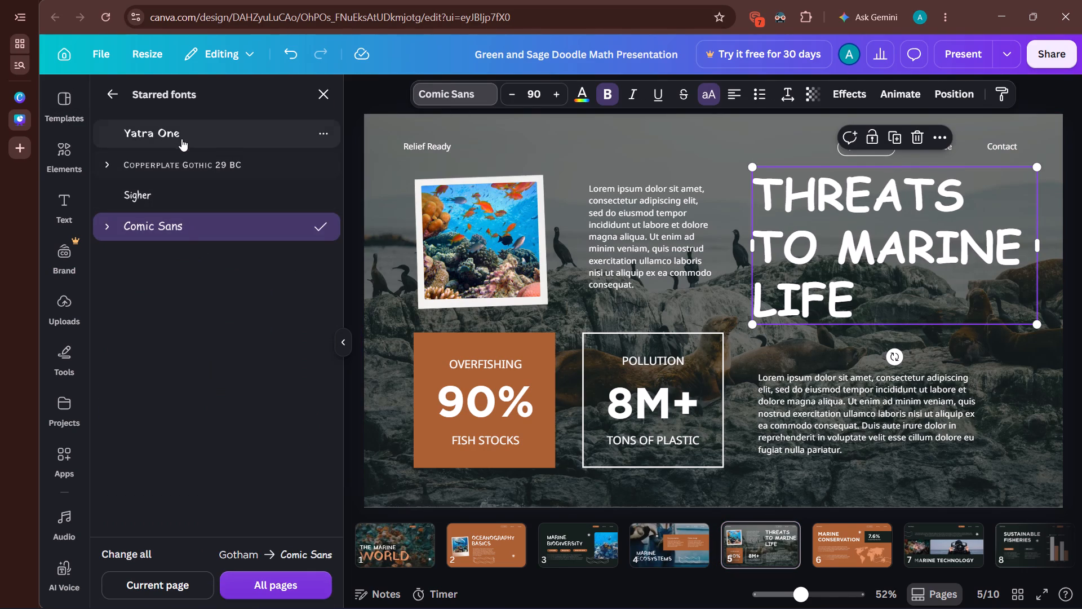
click(181, 135)
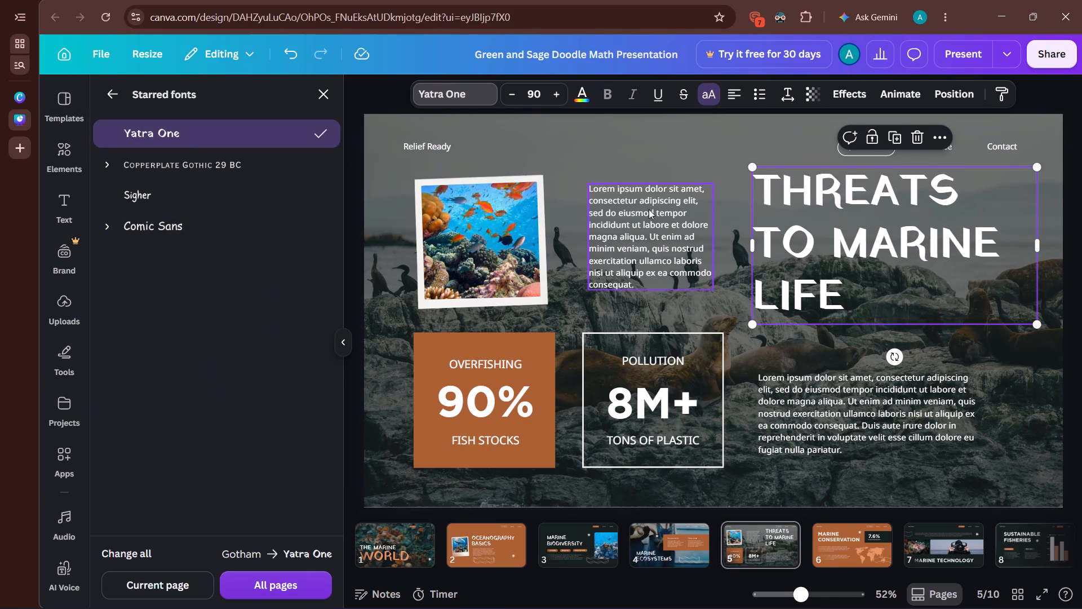
Change both lorem ipsum body paragraphs on page 5 to the Comic Sans font.
click(650, 211)
click(469, 92)
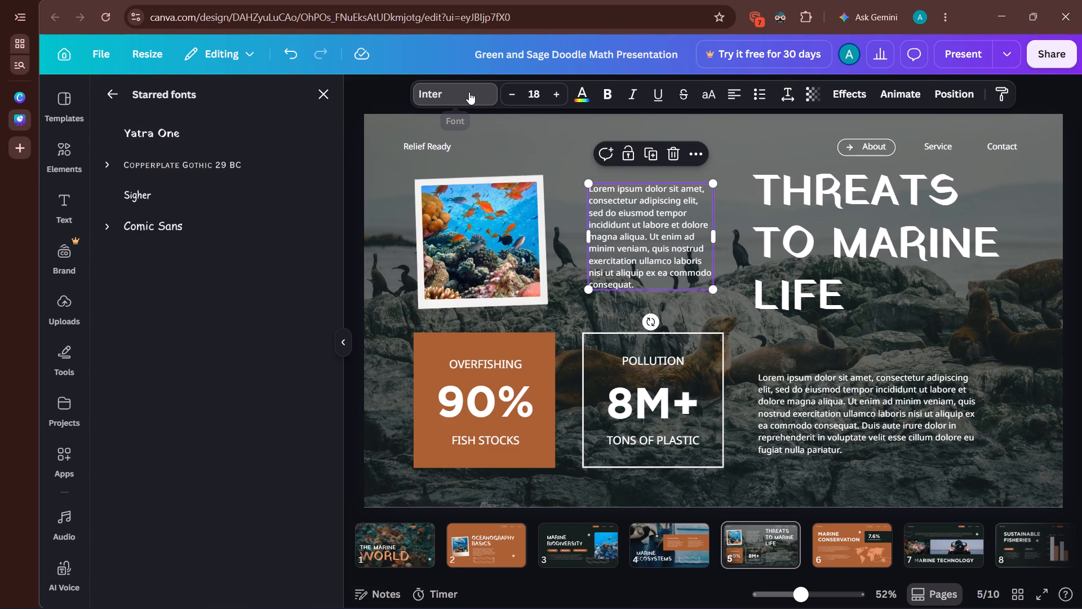
click(445, 98)
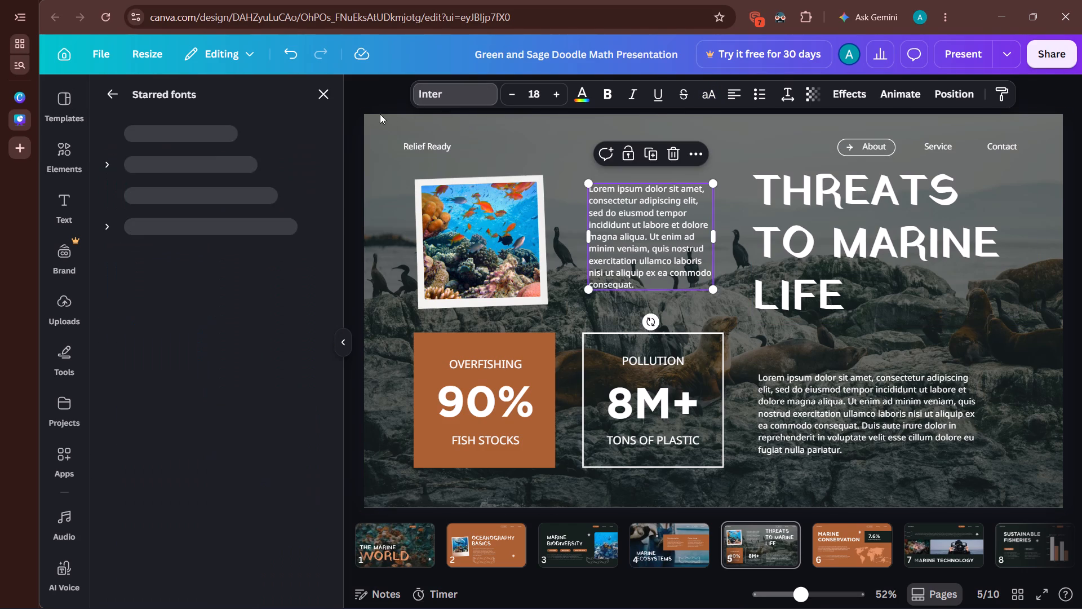
click(226, 195)
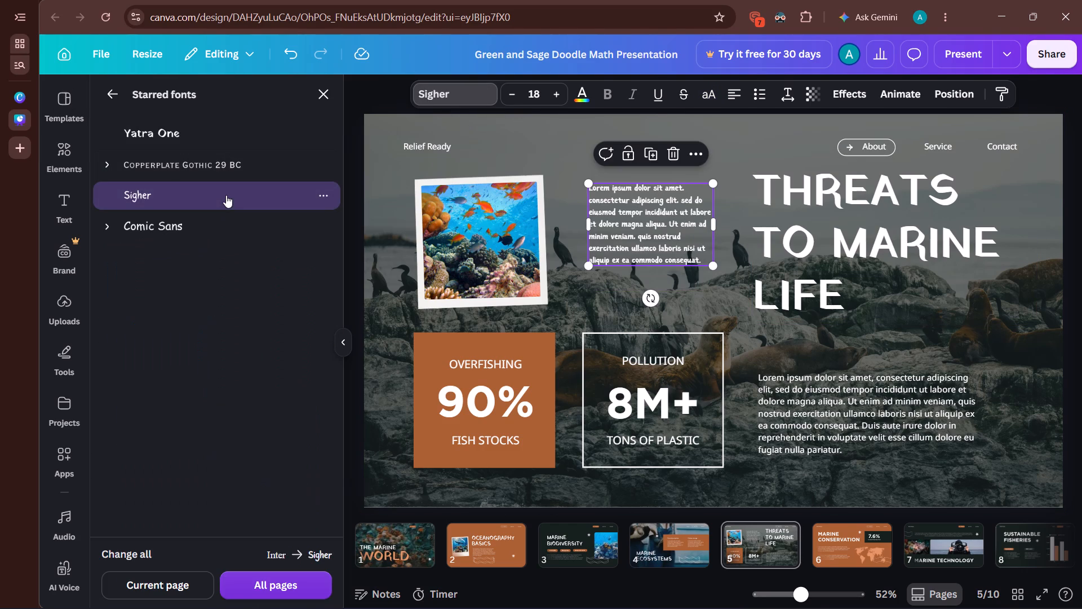
click(233, 221)
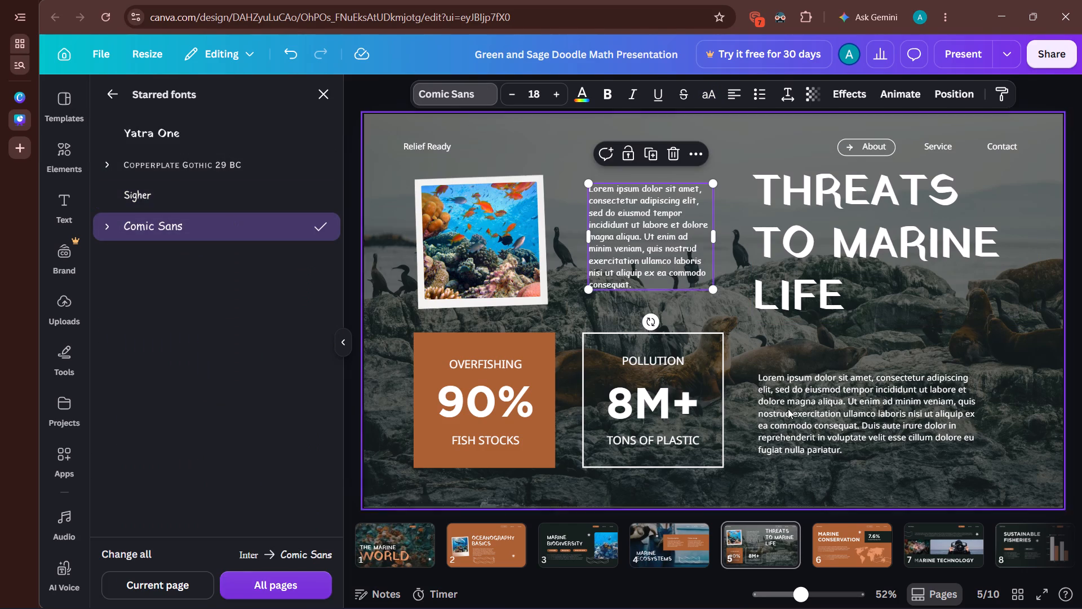
click(828, 399)
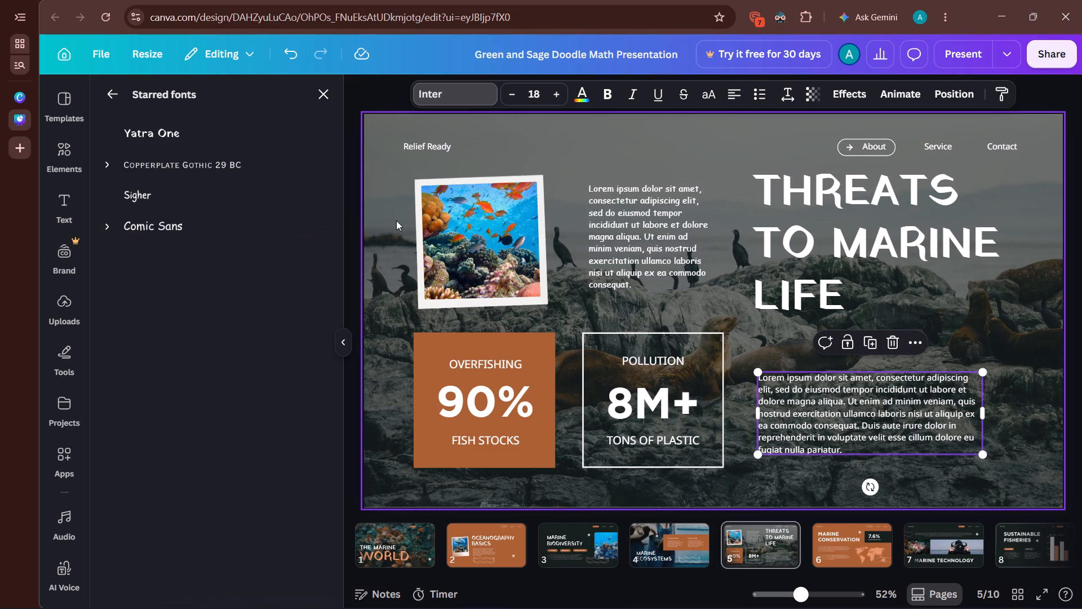
click(216, 224)
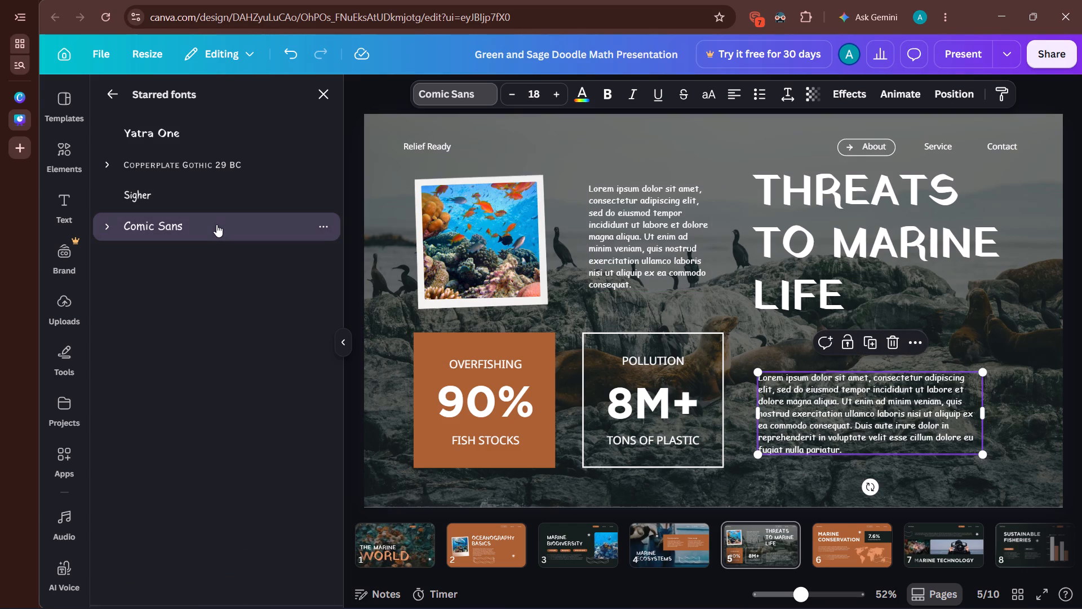
Change the "OVERFISHING" label on page 5 to the Copperplate Gothic 29 BC font in its Bold style.
click(507, 356)
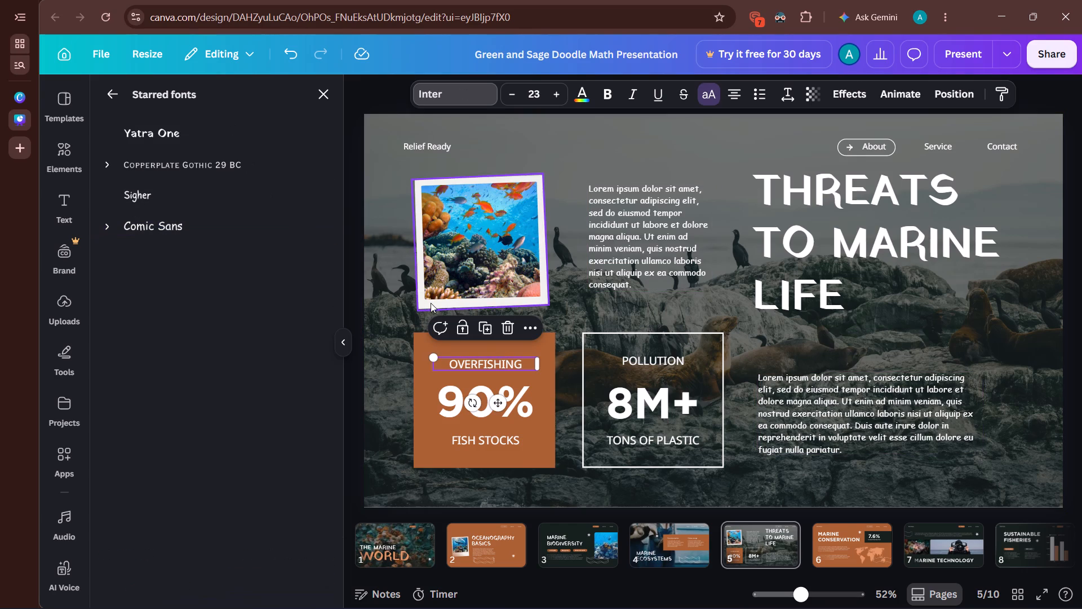
click(245, 157)
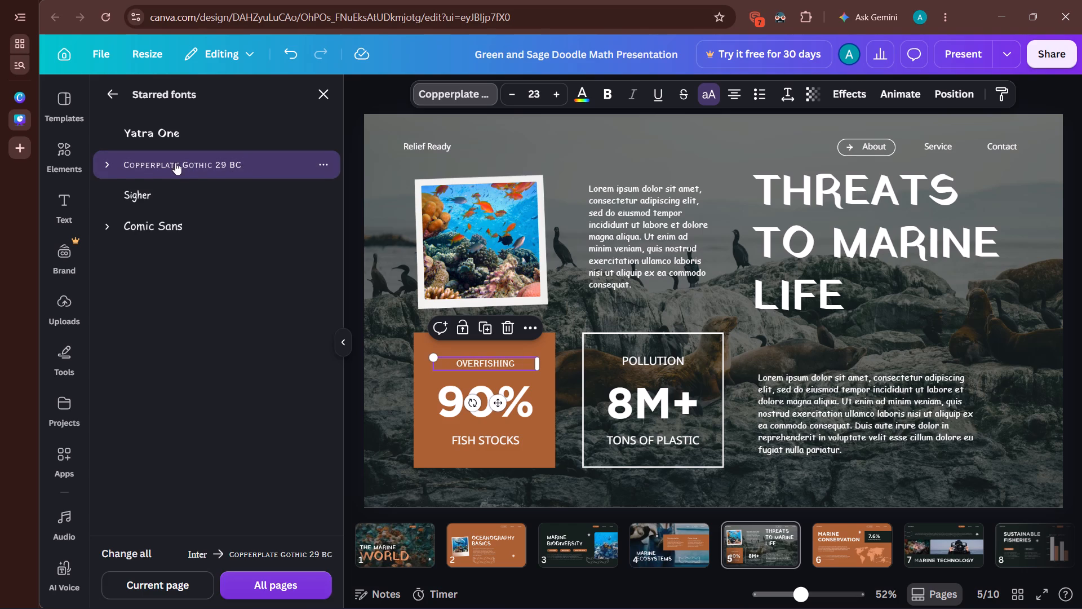
click(107, 165)
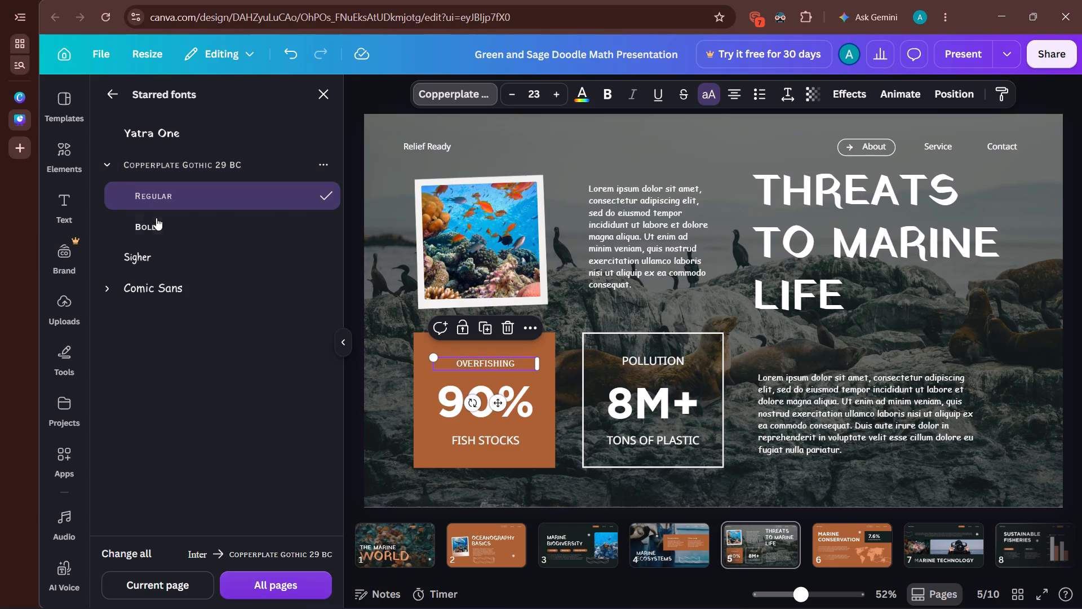
click(157, 220)
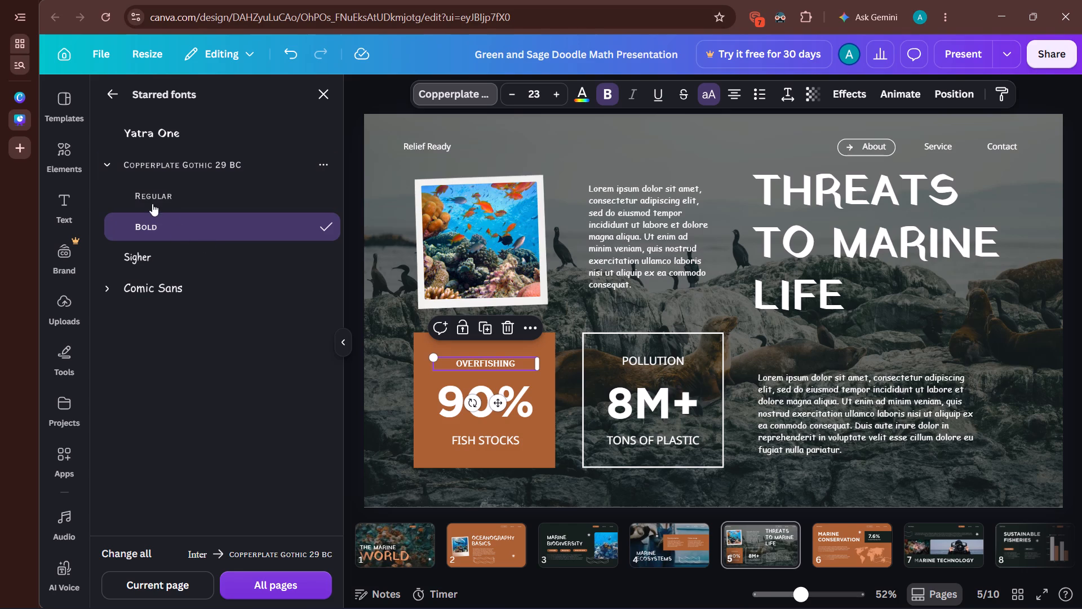
click(112, 174)
click(112, 174)
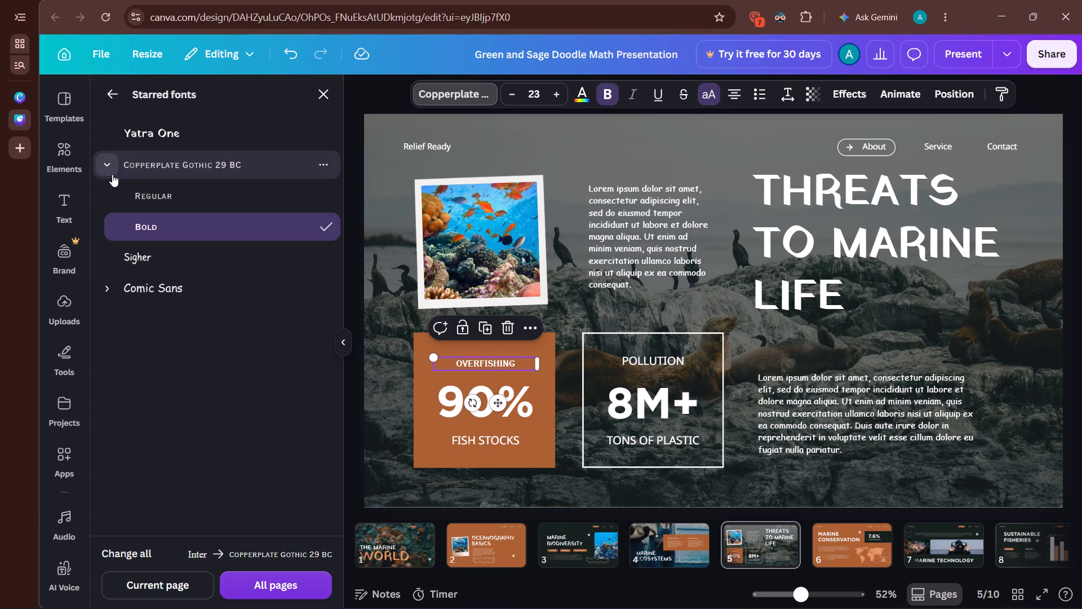
click(112, 174)
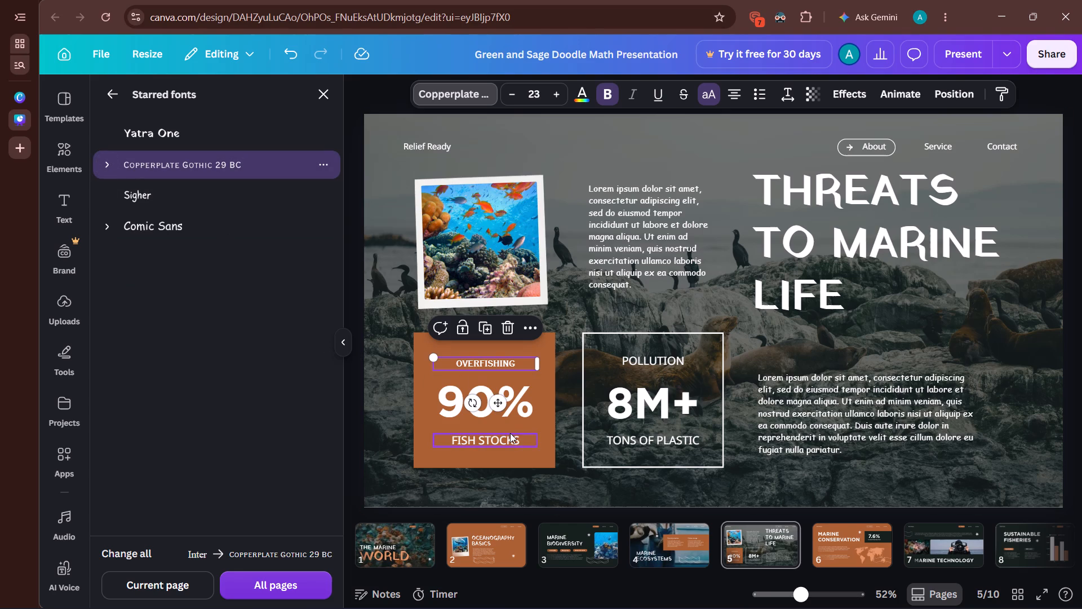
Change the "90%" figure on page 5 to the Comic Sans font and its "FISH STOCKS" label to Sigher.
click(473, 422)
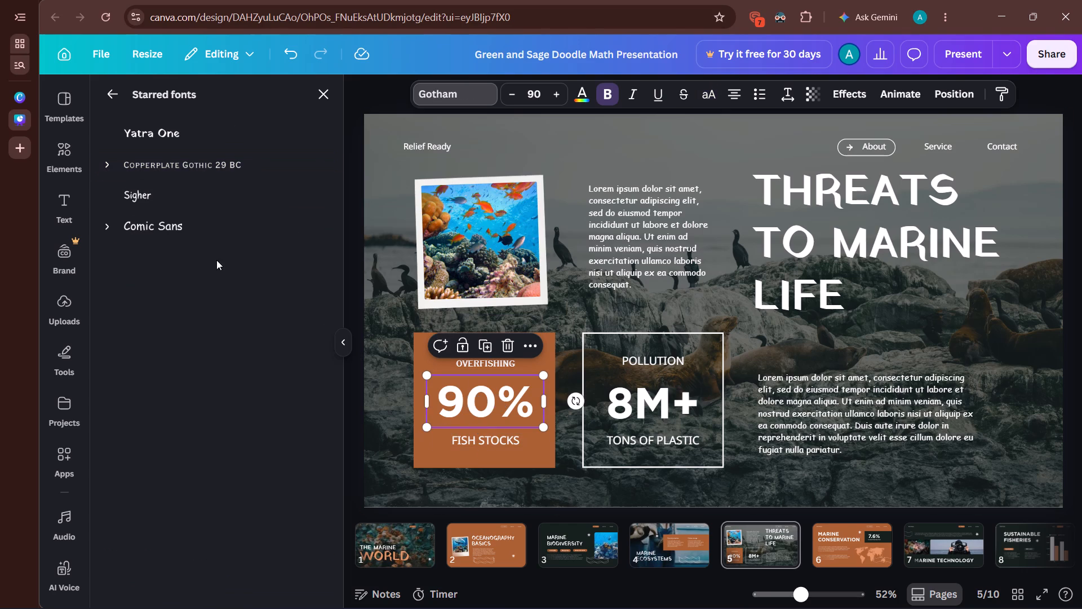
click(200, 232)
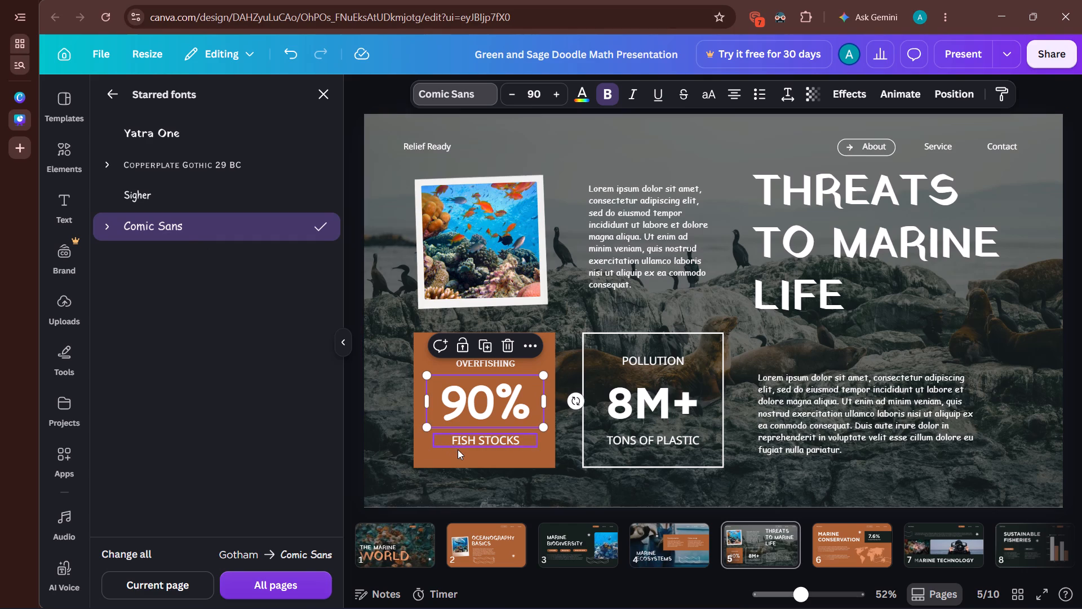
click(474, 442)
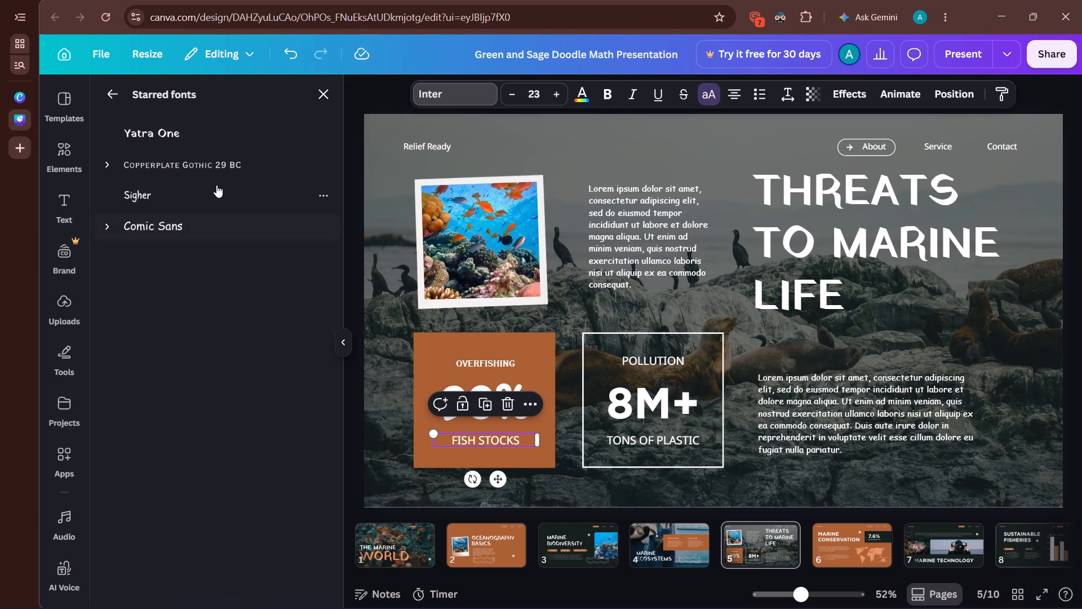
click(193, 175)
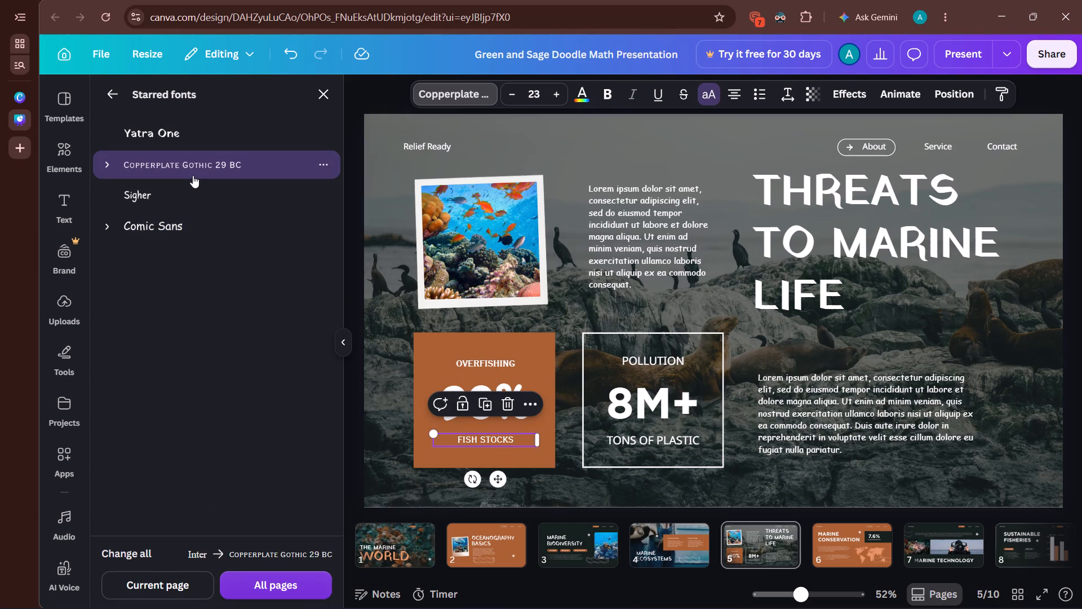
click(175, 190)
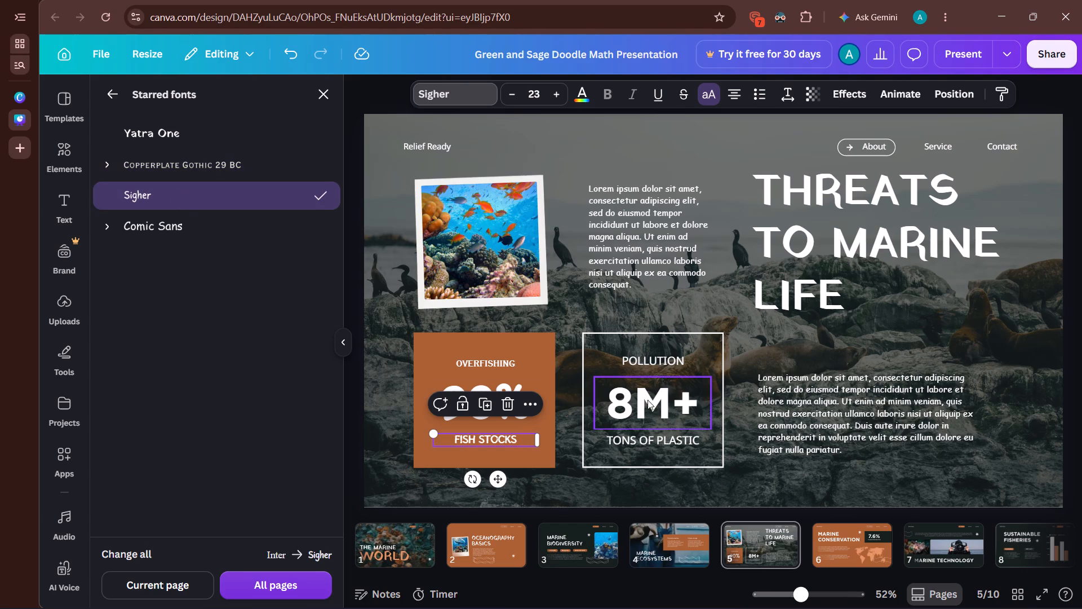
Change the "POLLUTION" label on page 5 to the Yatra One font and the "8M+" figure to Sigher.
click(655, 367)
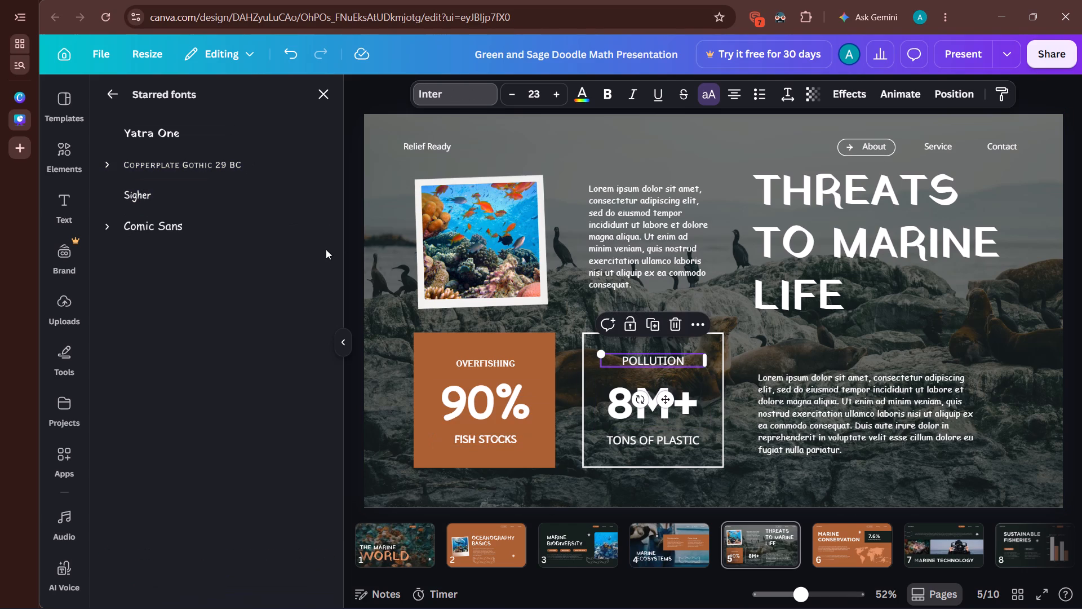
click(154, 137)
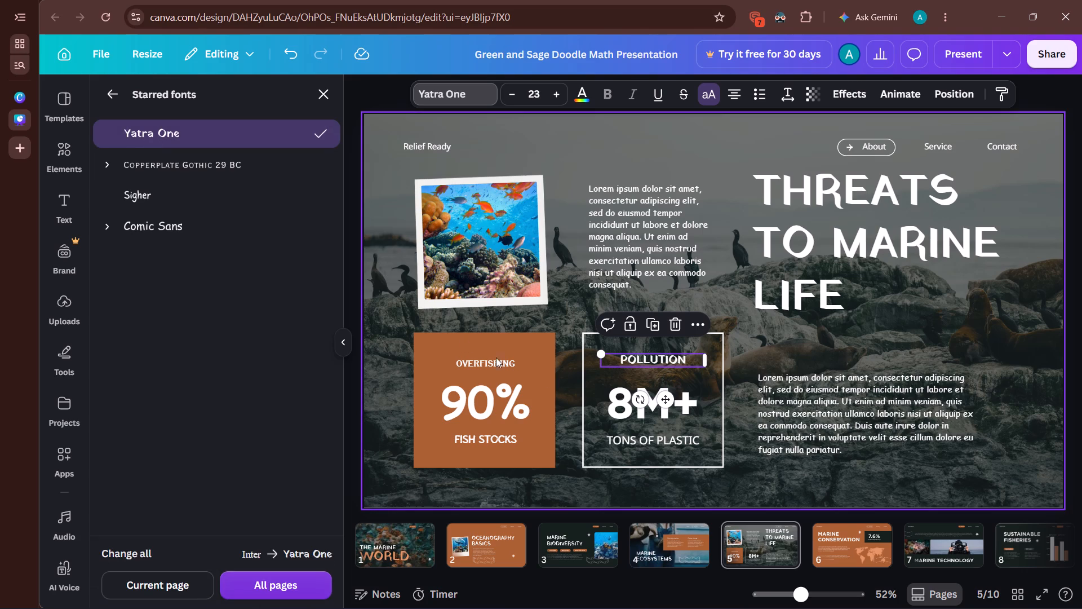
click(631, 418)
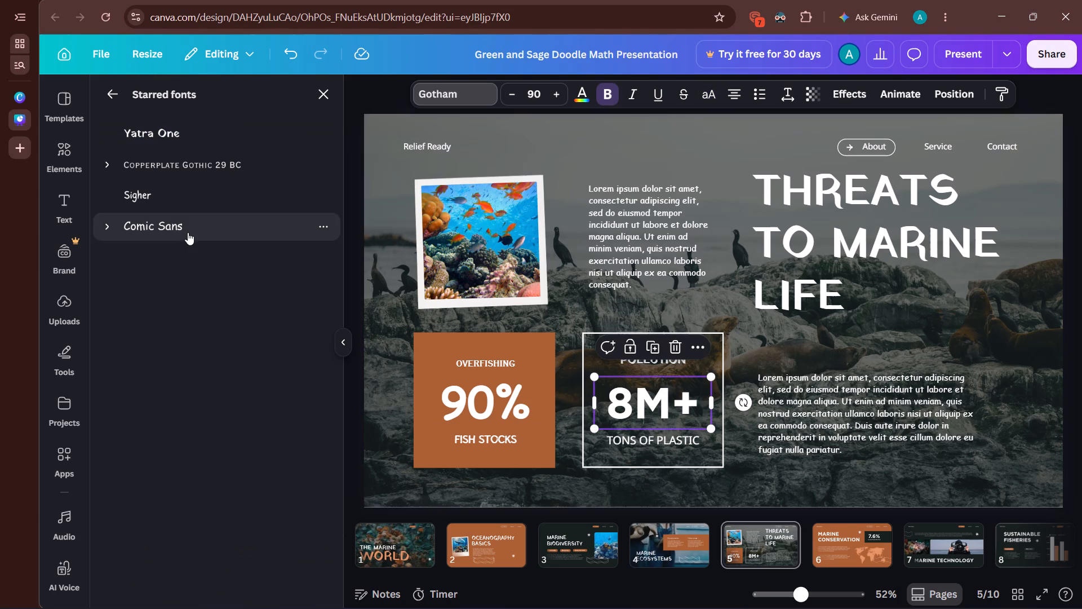
click(170, 207)
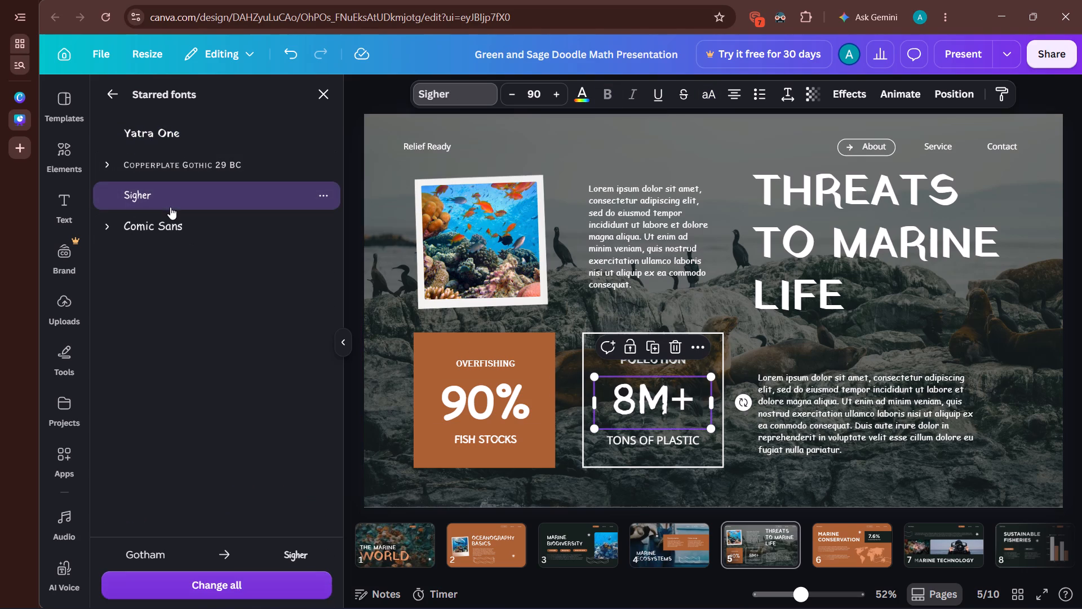
Change the "TONS OF PLASTIC" label on page 5 to the Comic Sans font at size 22.
click(637, 439)
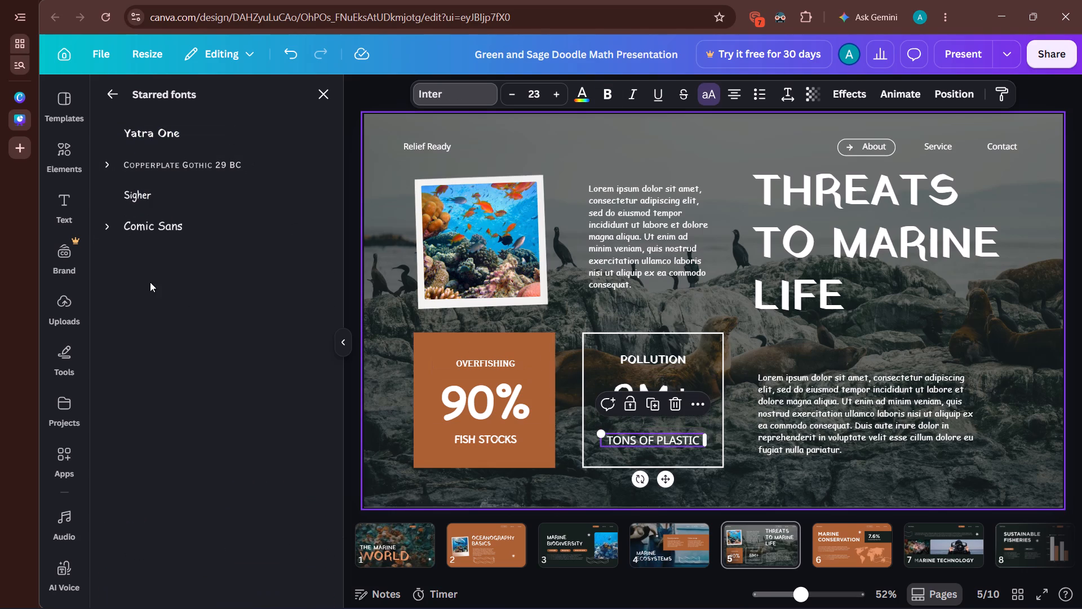
click(175, 232)
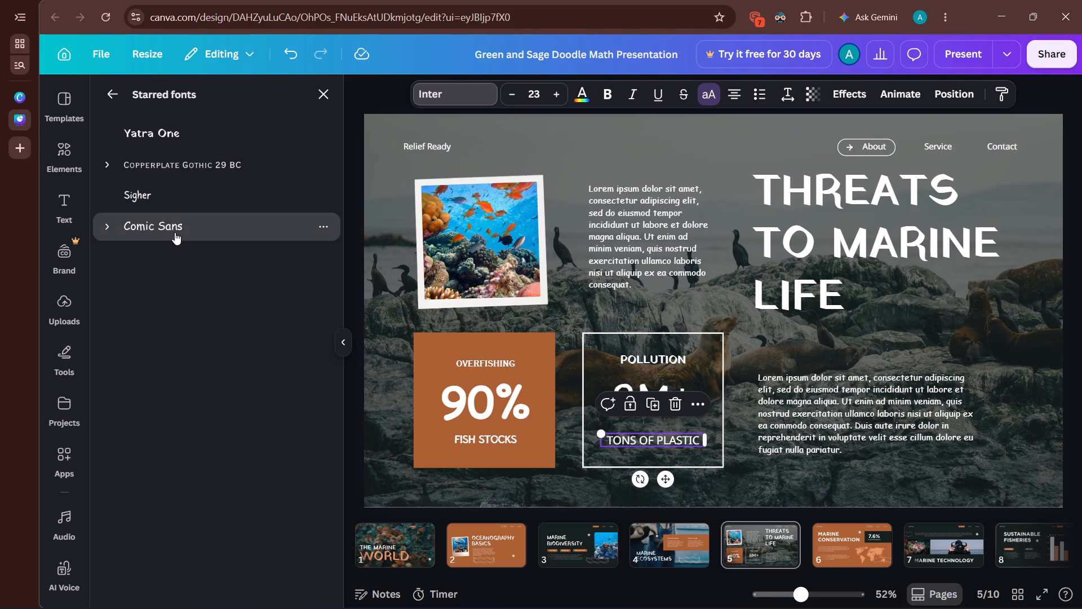
triple_click(512, 104)
click(512, 104)
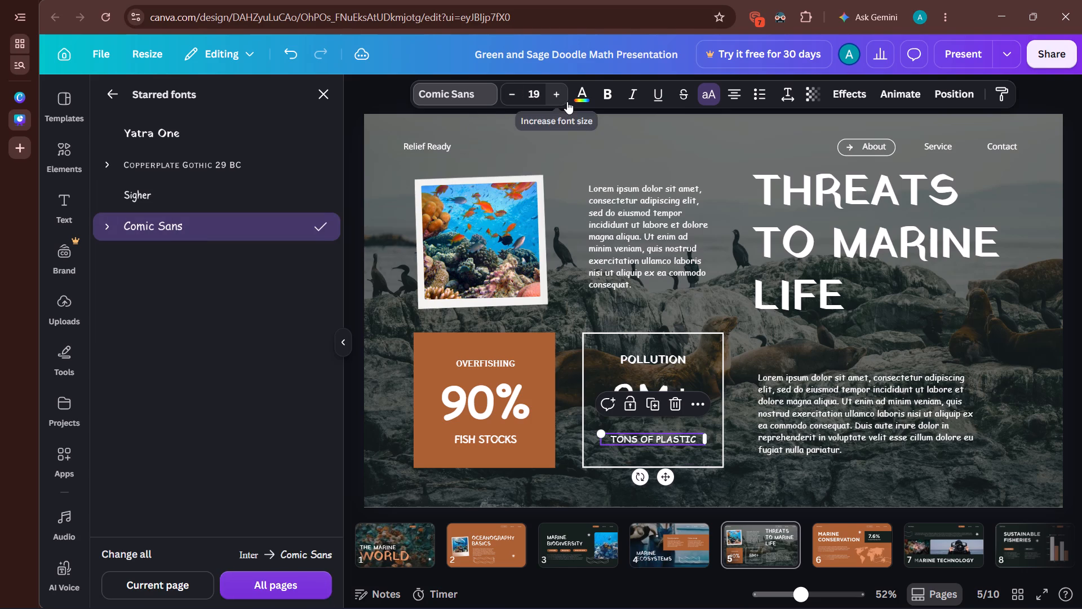
double_click(561, 98)
click(561, 98)
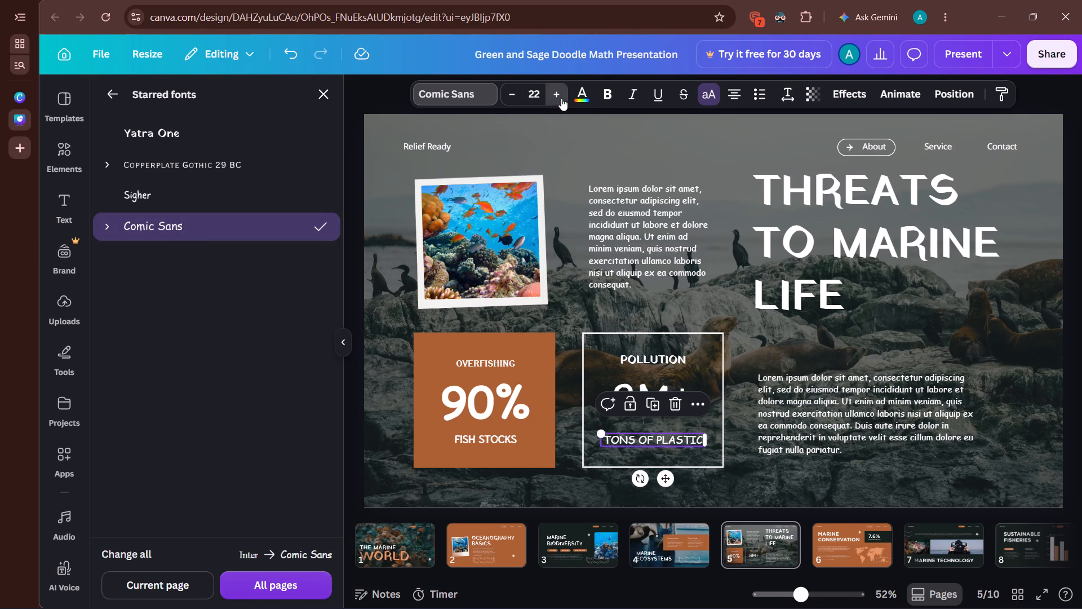
click(269, 308)
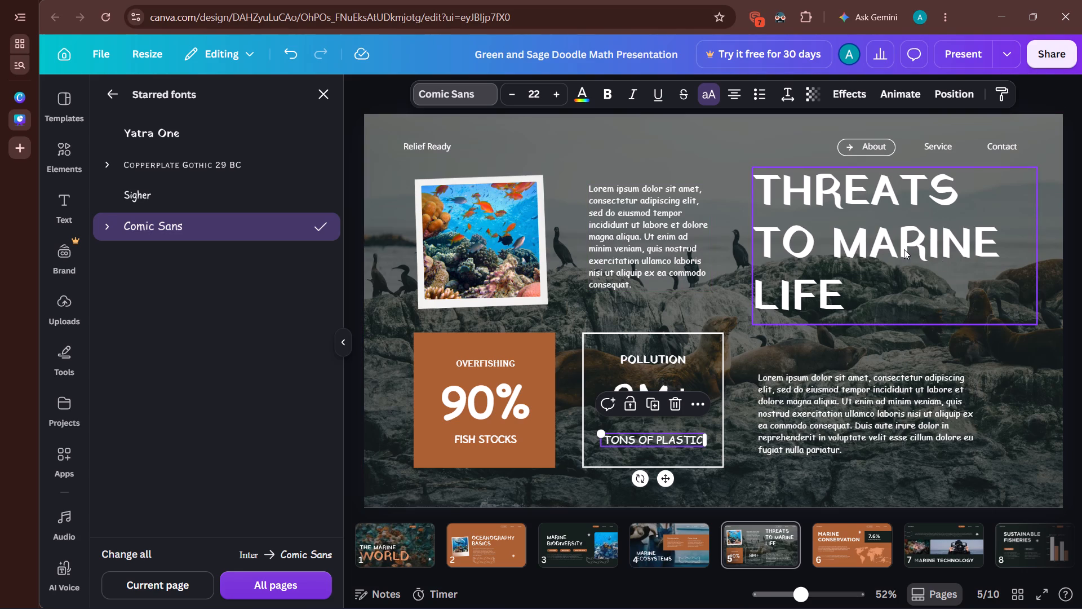
click(1032, 126)
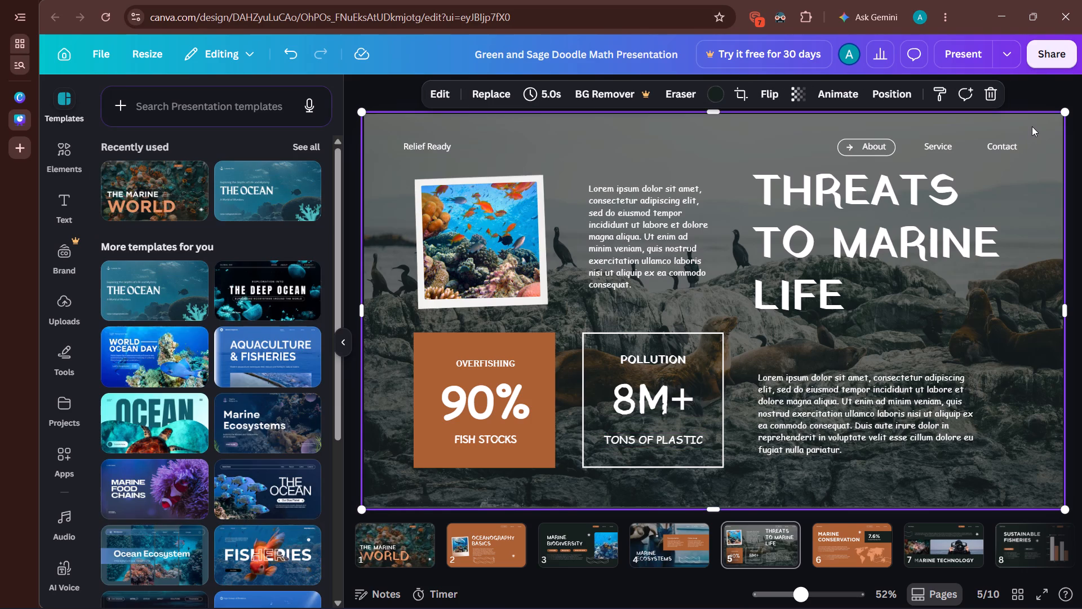
click(1033, 91)
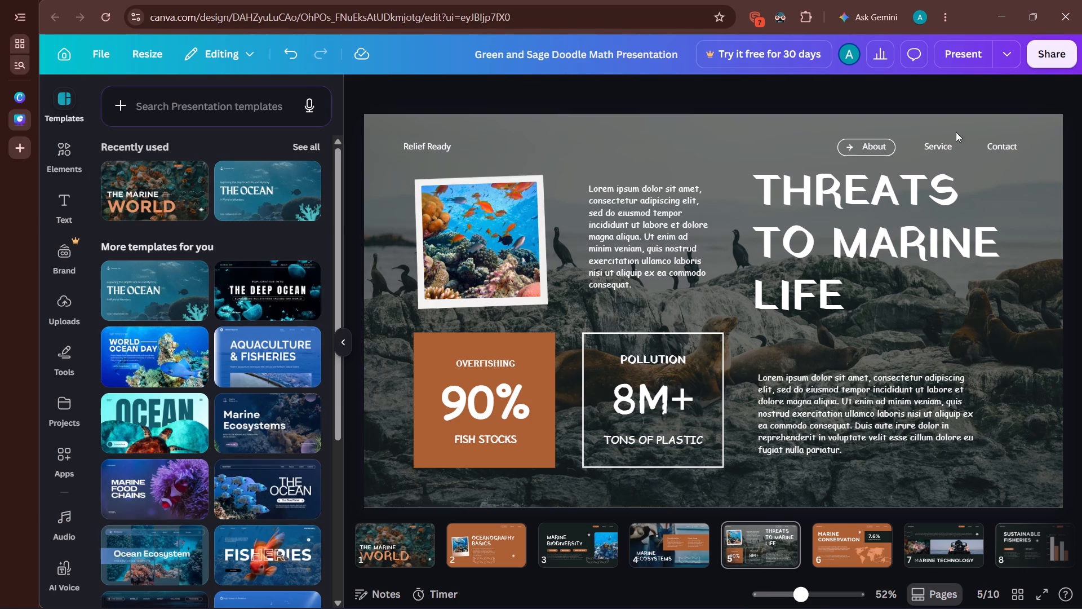
Delete the "Relief Ready" text from the header of page 5.
click(437, 149)
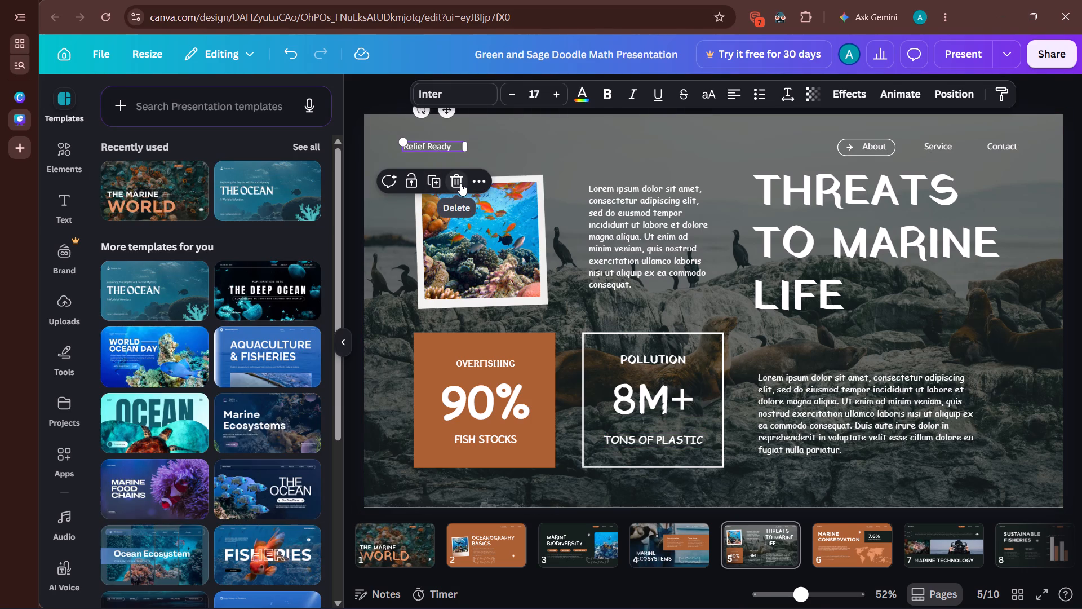
click(460, 183)
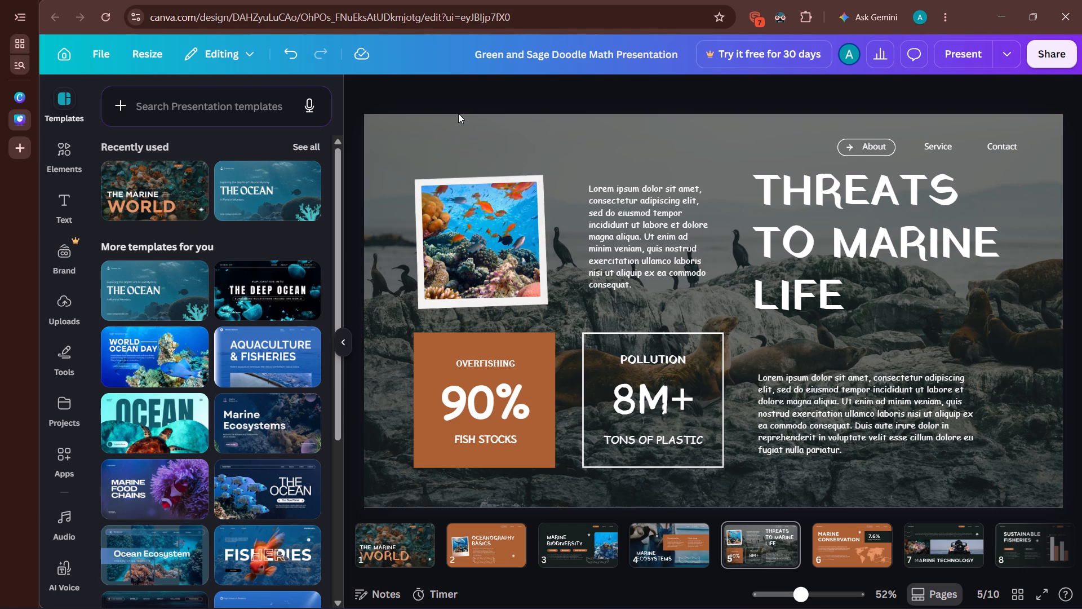
click(446, 95)
Change the "MARINE CONSERVATION" title on page 6 to the Yatra One font.
click(834, 532)
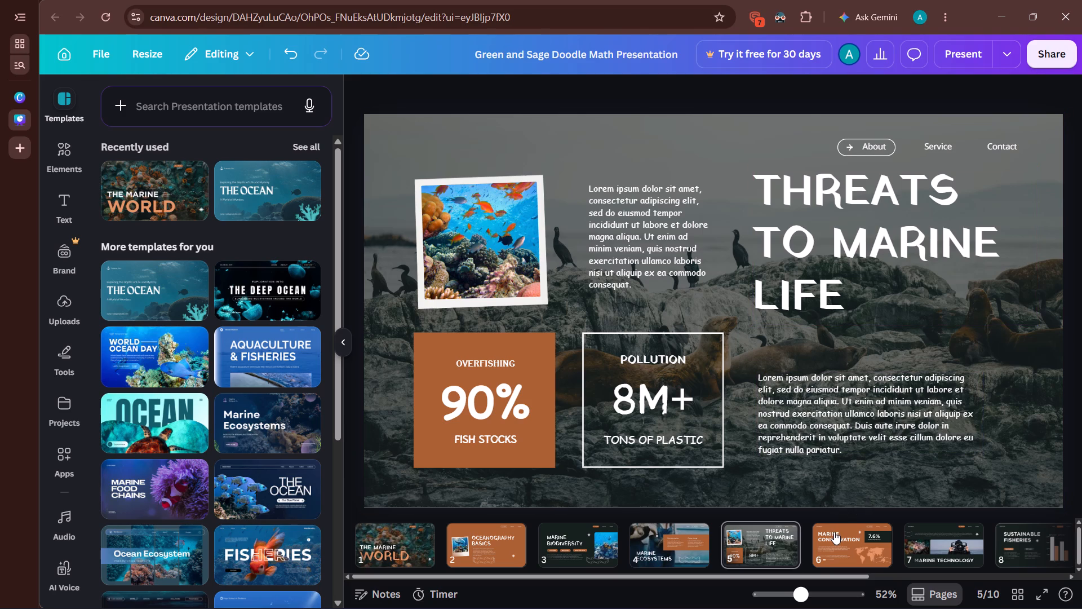
click(654, 243)
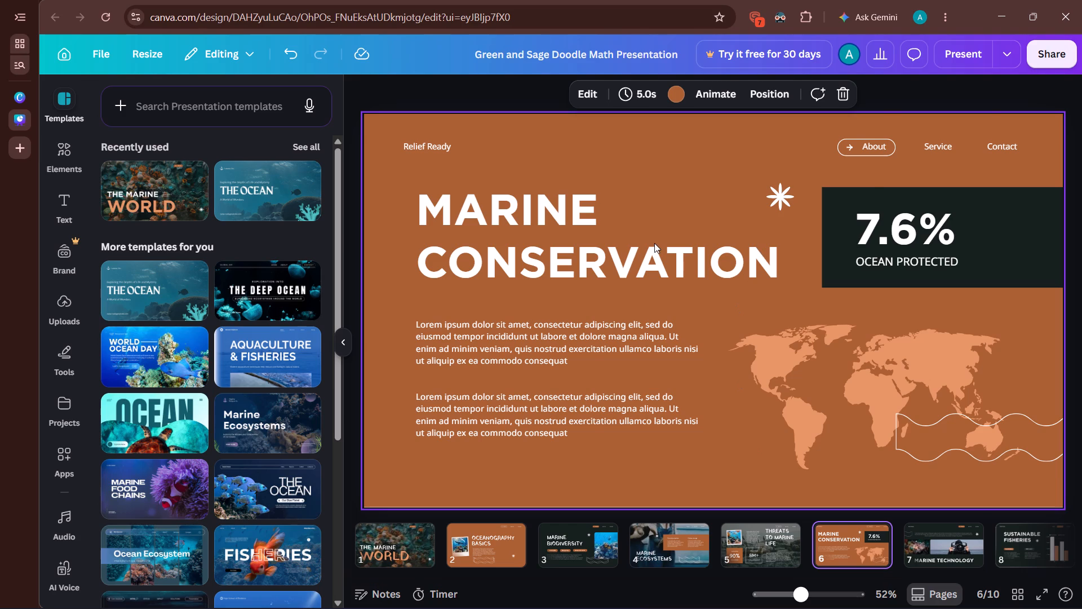
click(450, 96)
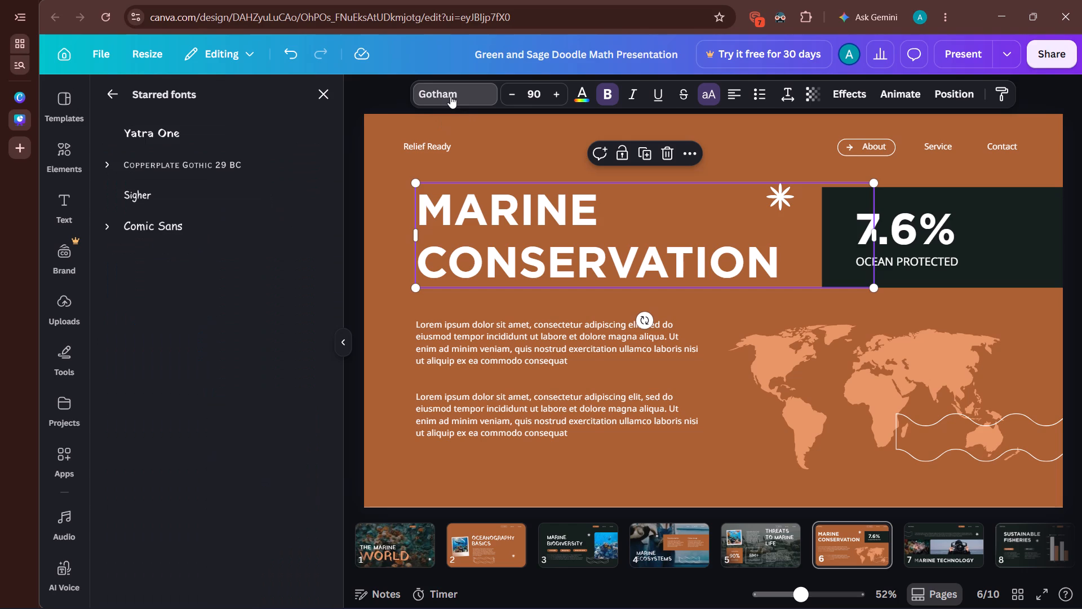
click(190, 138)
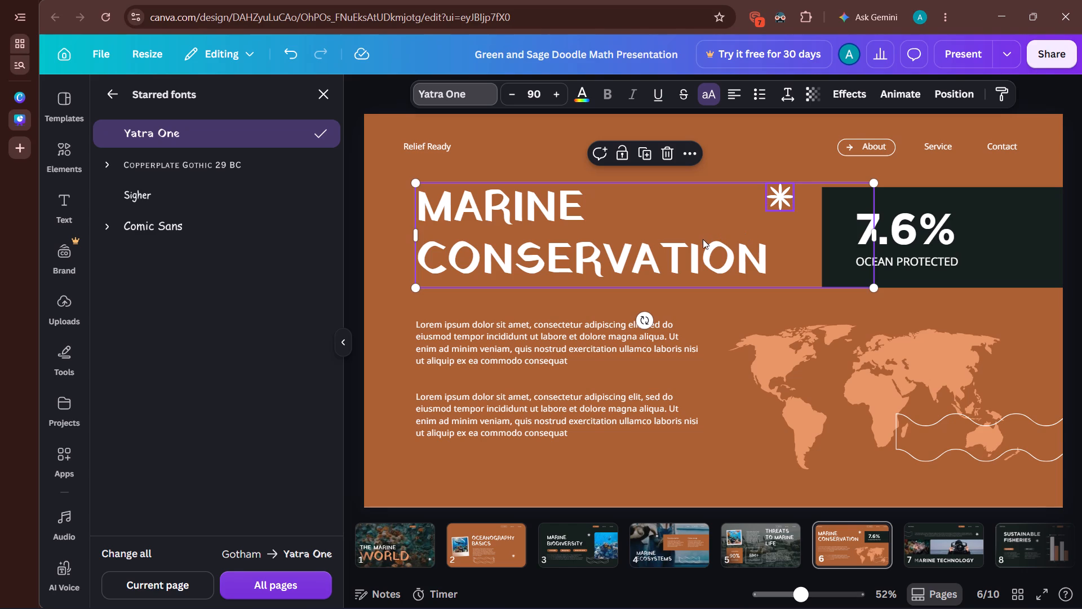
Look through the remaining pages 7 to 10 of the presentation and return to page 6.
click(693, 457)
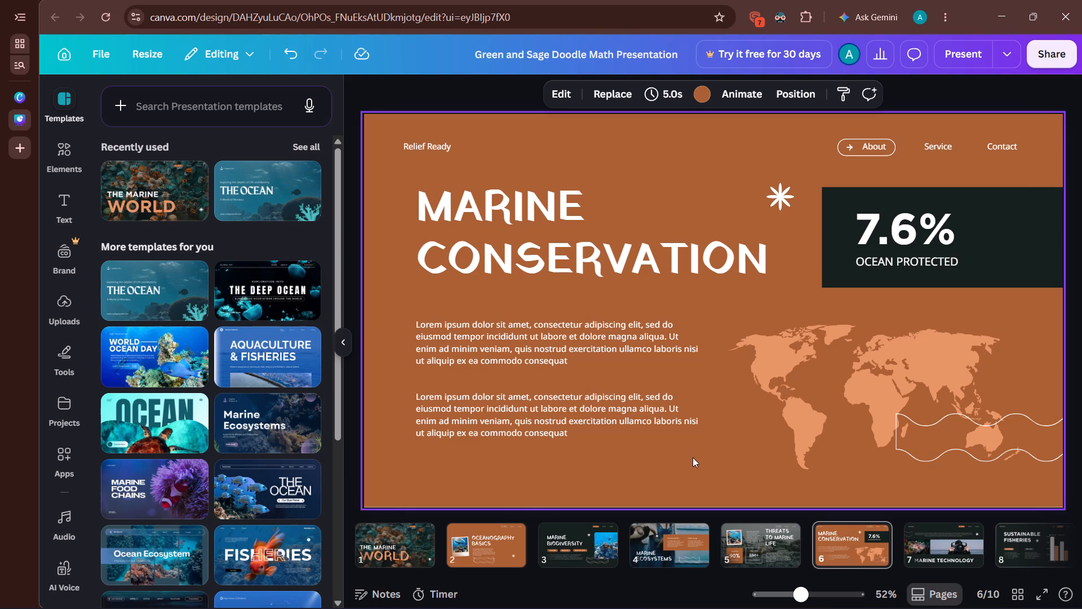
key(Right)
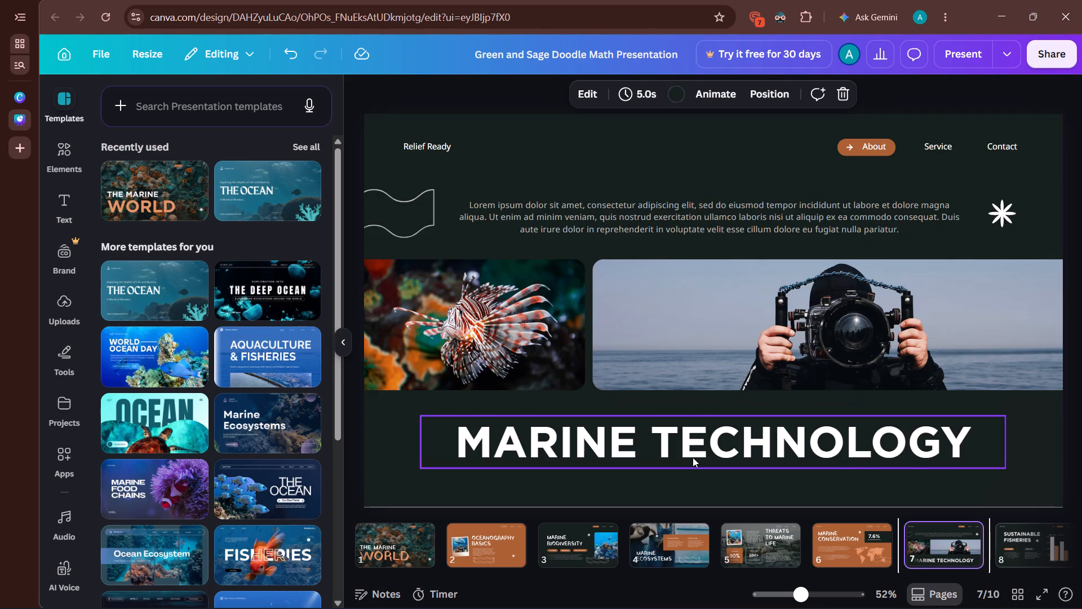
key(Right)
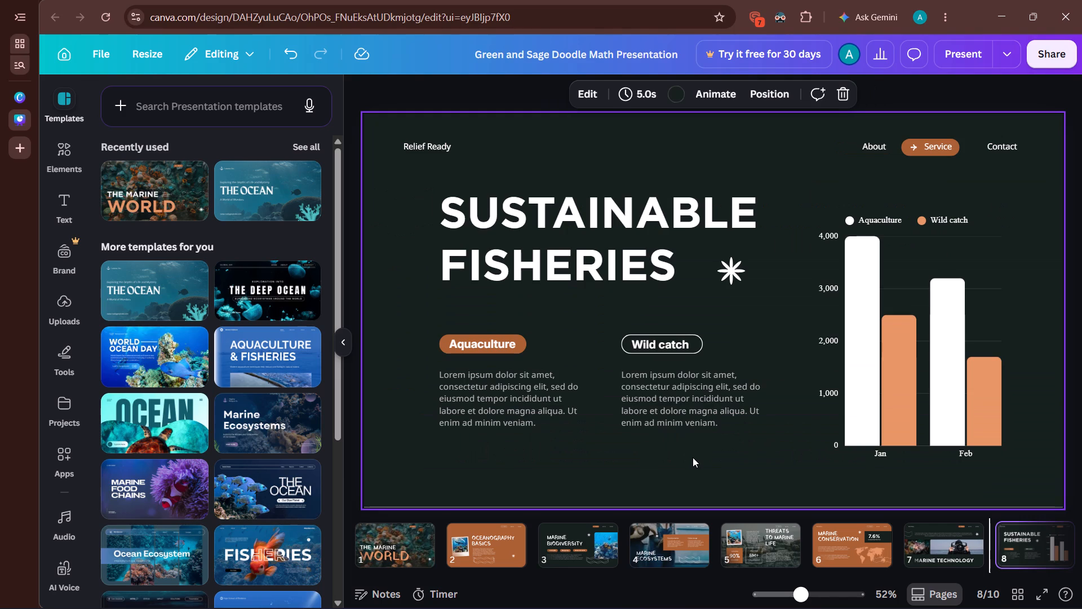
key(Right)
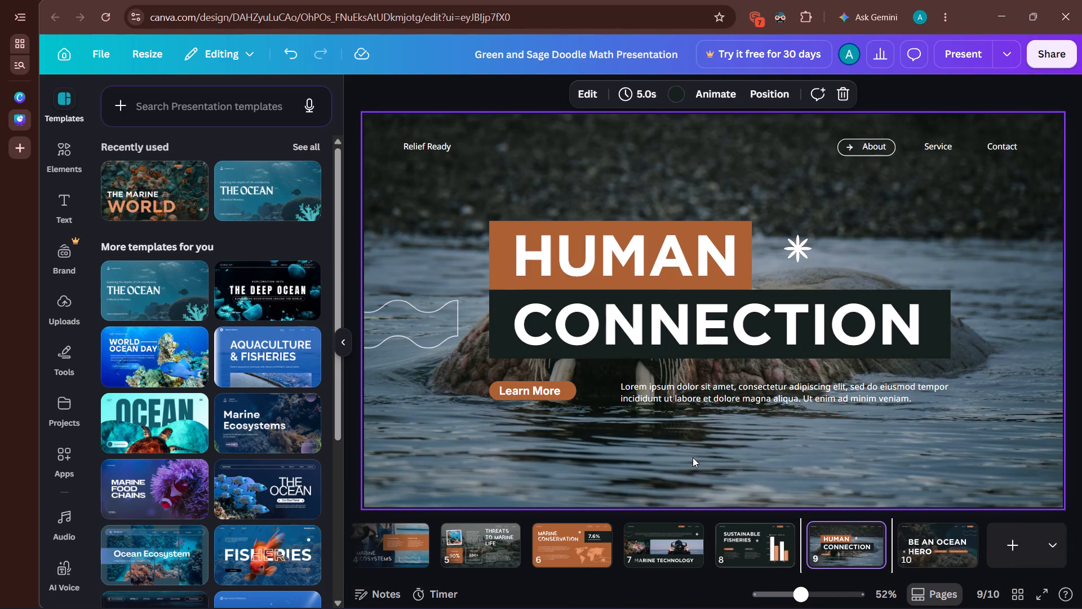
key(Right)
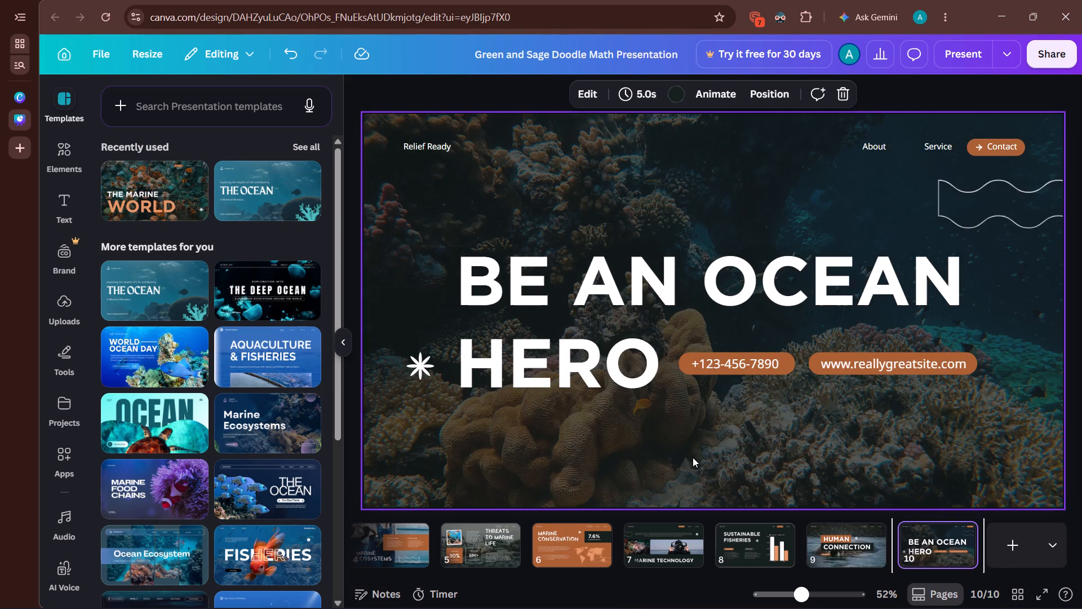
key(Left)
key(Left)
key(Left)
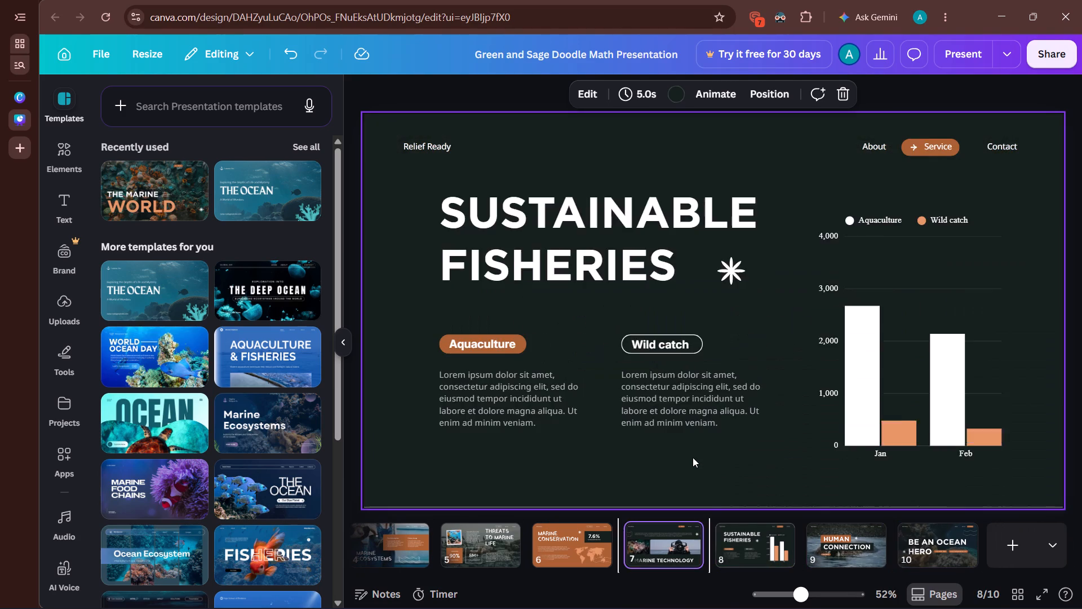
key(Left)
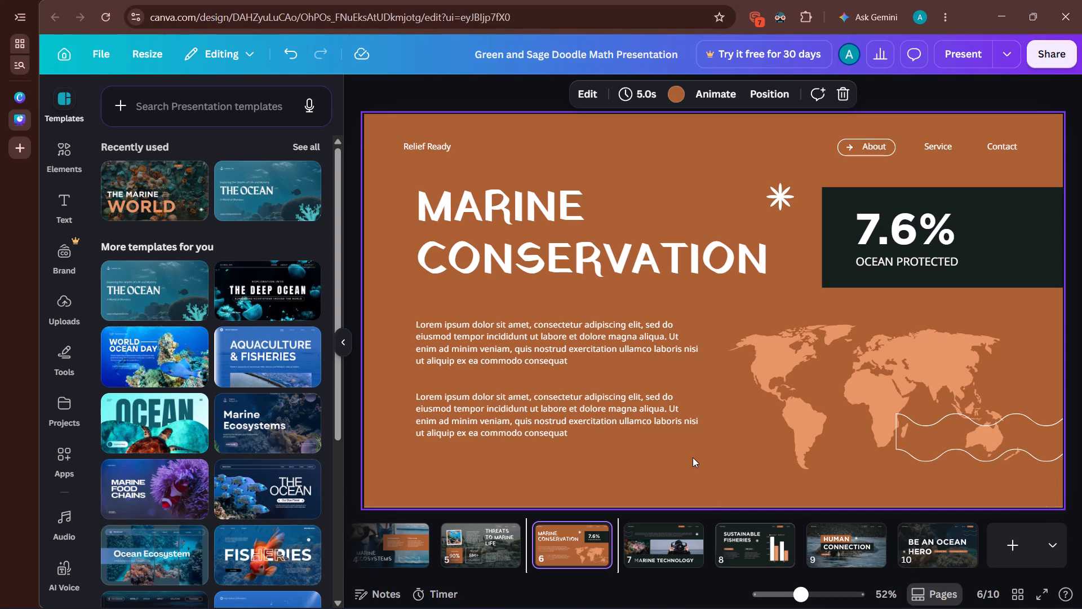
Change both lorem ipsum body paragraphs on page 6 to the Comic Sans font.
click(571, 365)
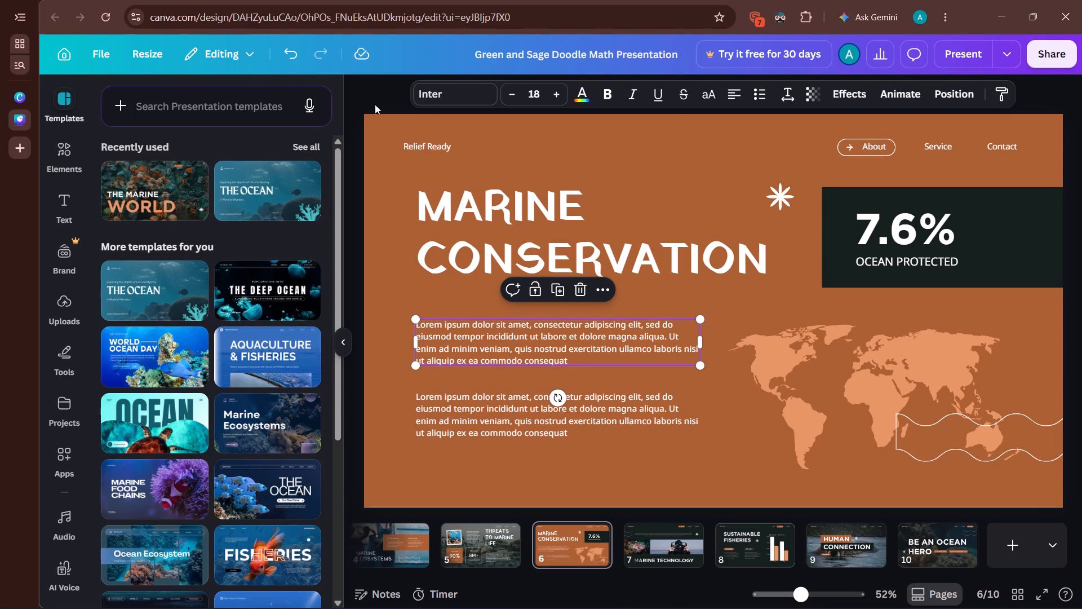
click(443, 96)
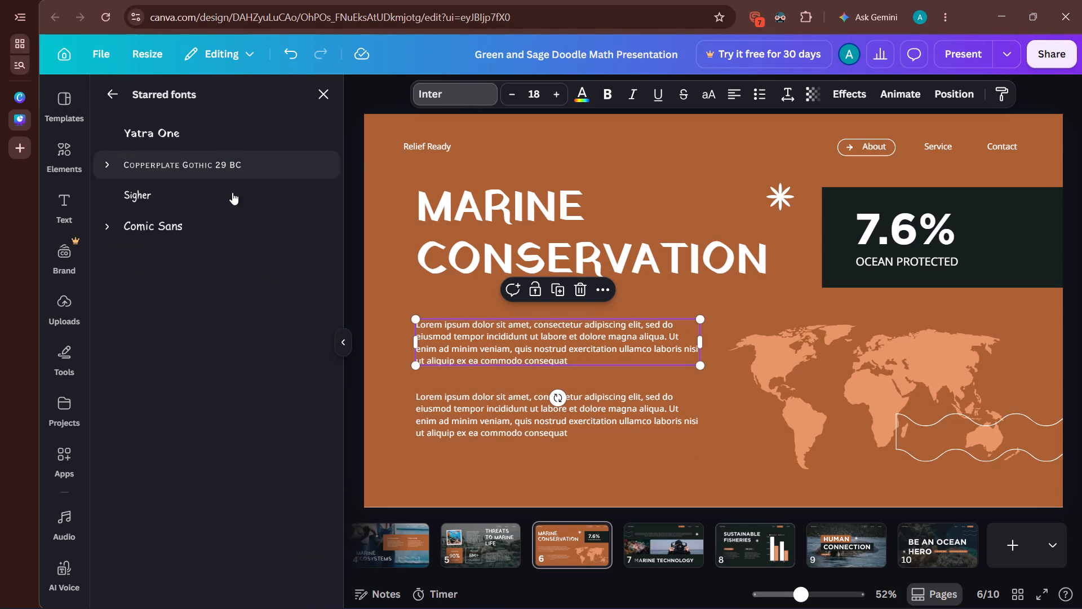
click(206, 230)
click(462, 426)
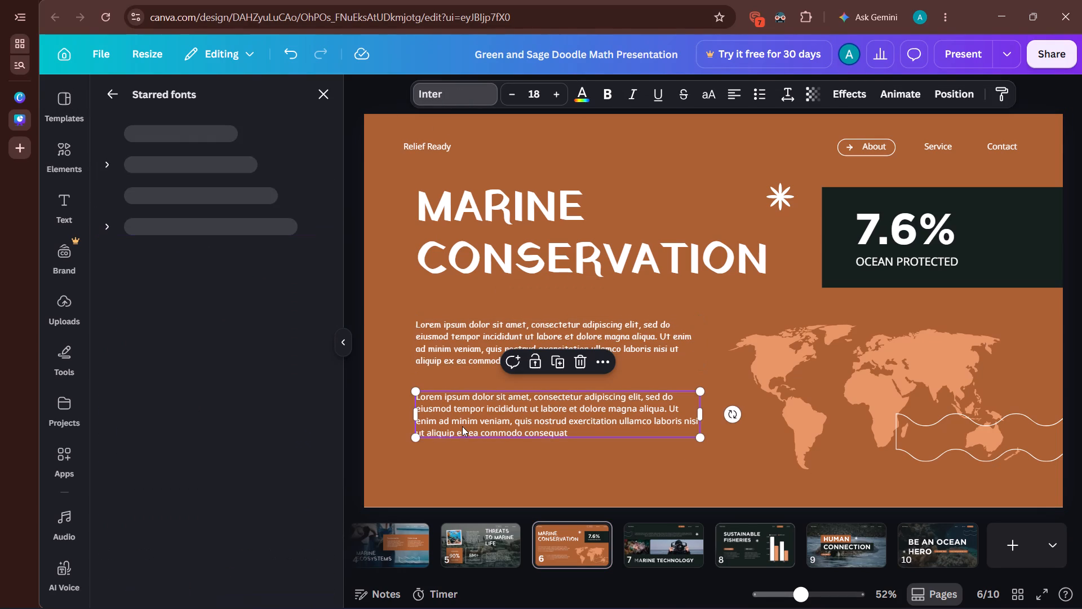
click(205, 233)
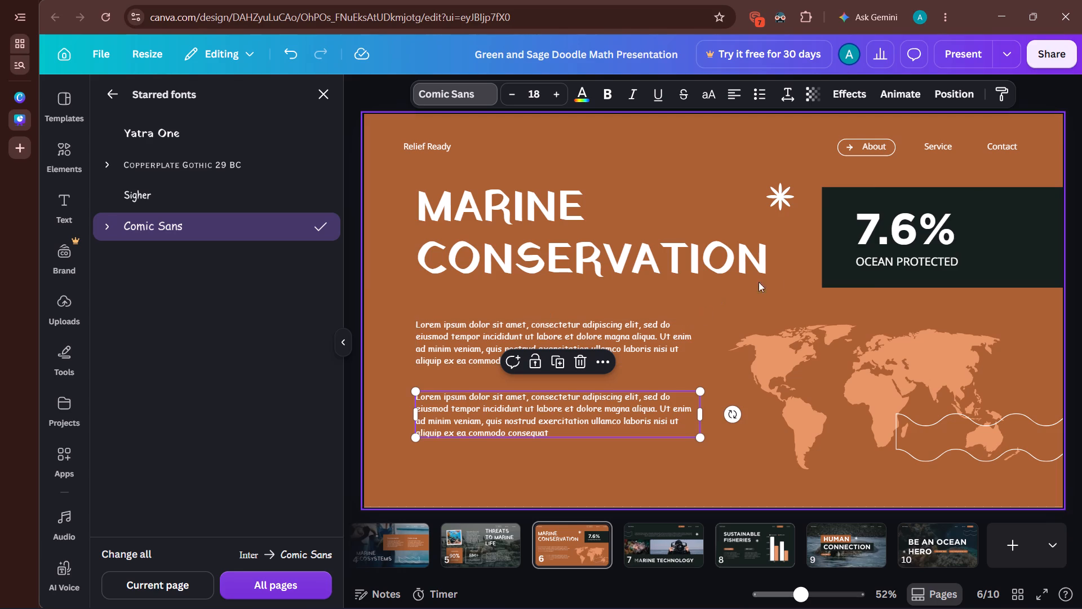
Change the "7.6%" figure and the "OCEAN PROTECTED" caption on page 6 to the Comic Sans font.
click(927, 242)
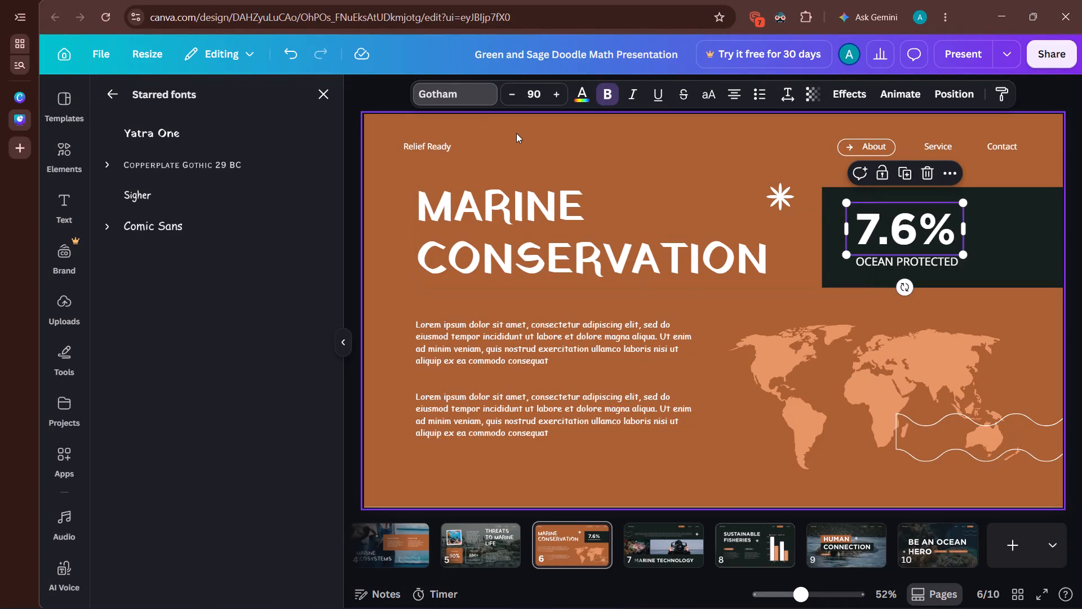
click(453, 93)
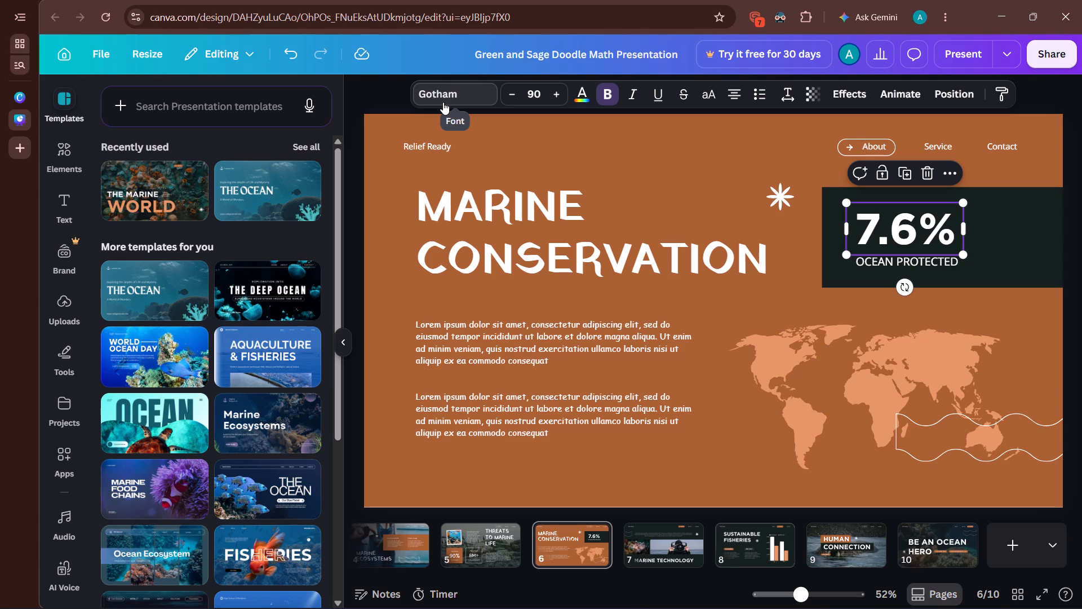
click(446, 91)
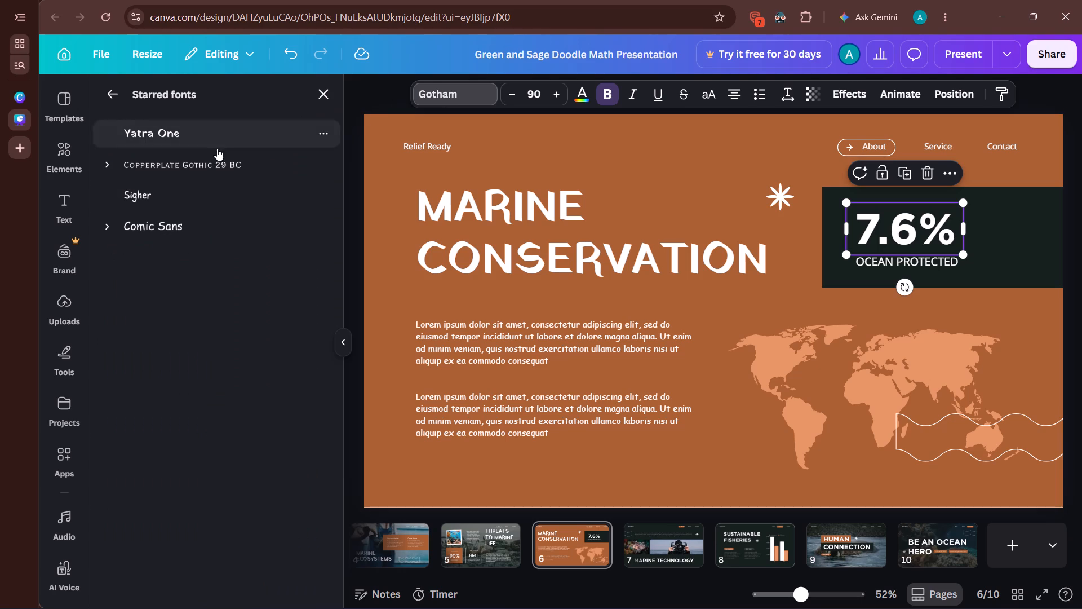
click(159, 236)
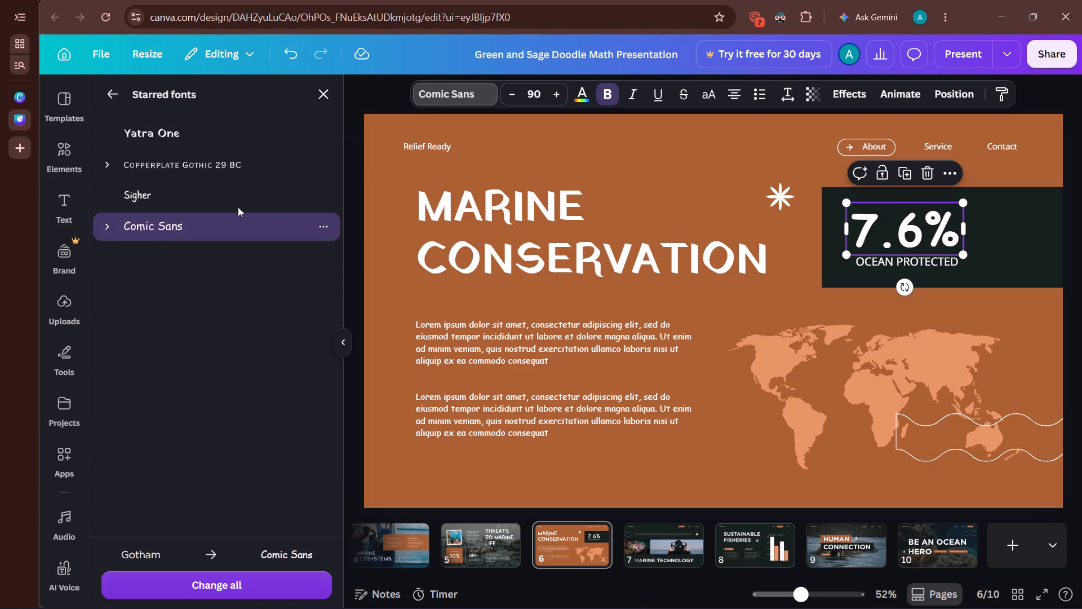
click(393, 89)
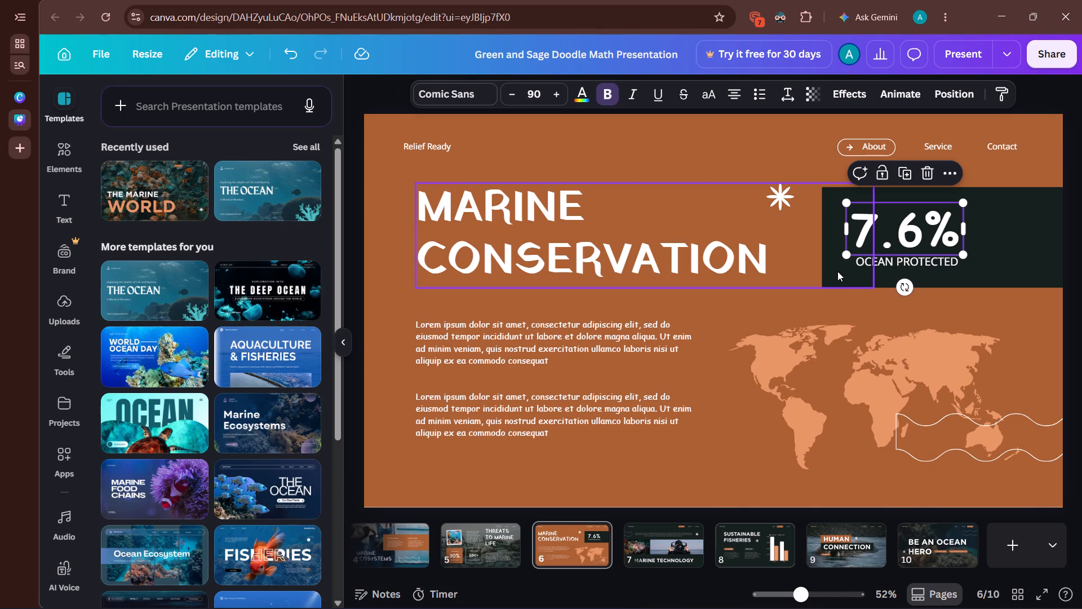
click(944, 258)
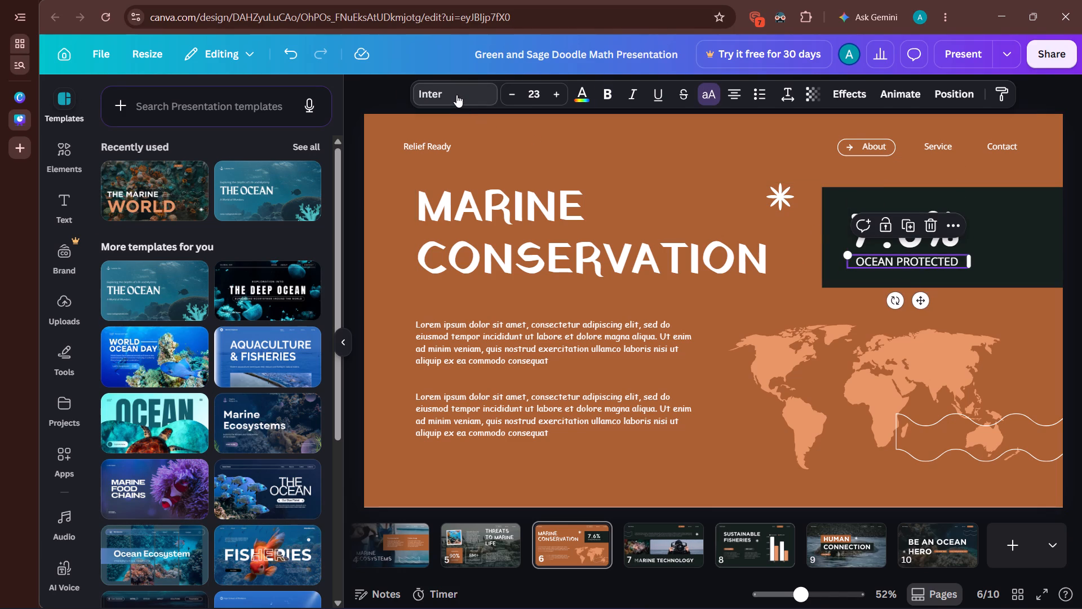
click(454, 92)
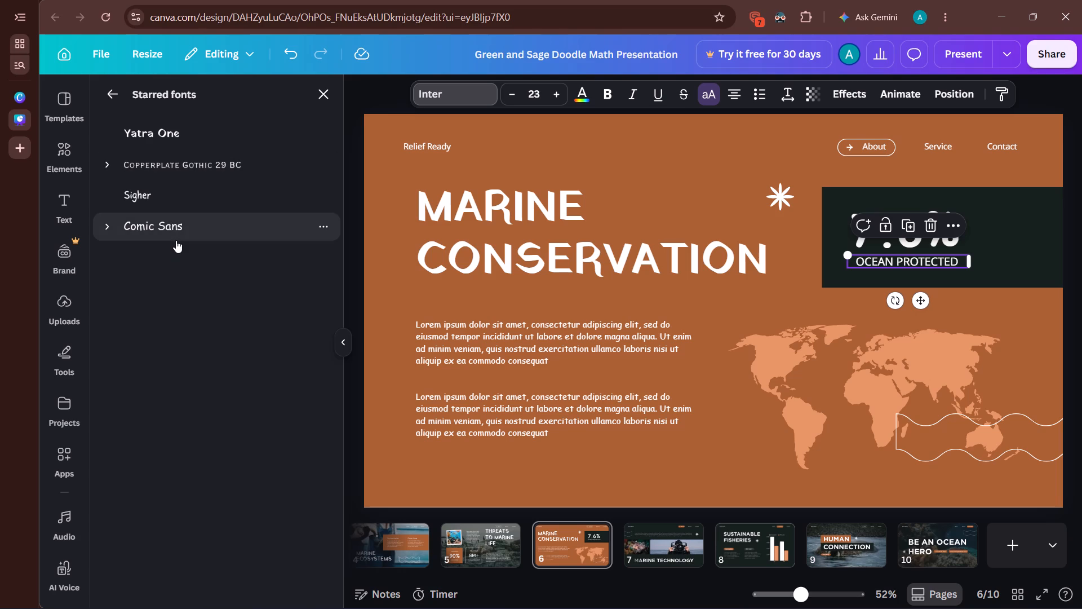
click(215, 169)
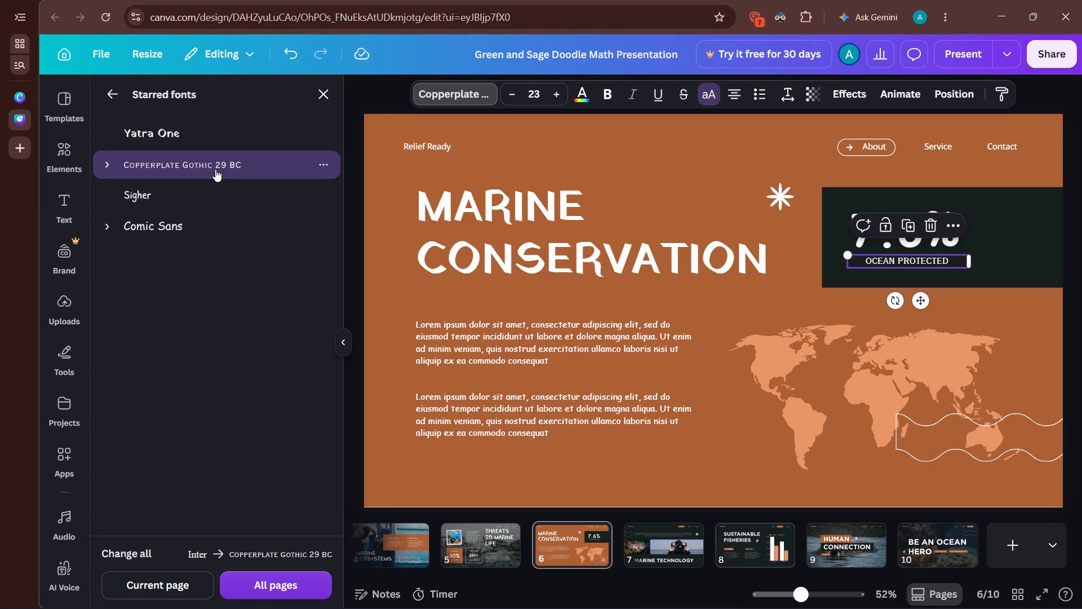
click(189, 219)
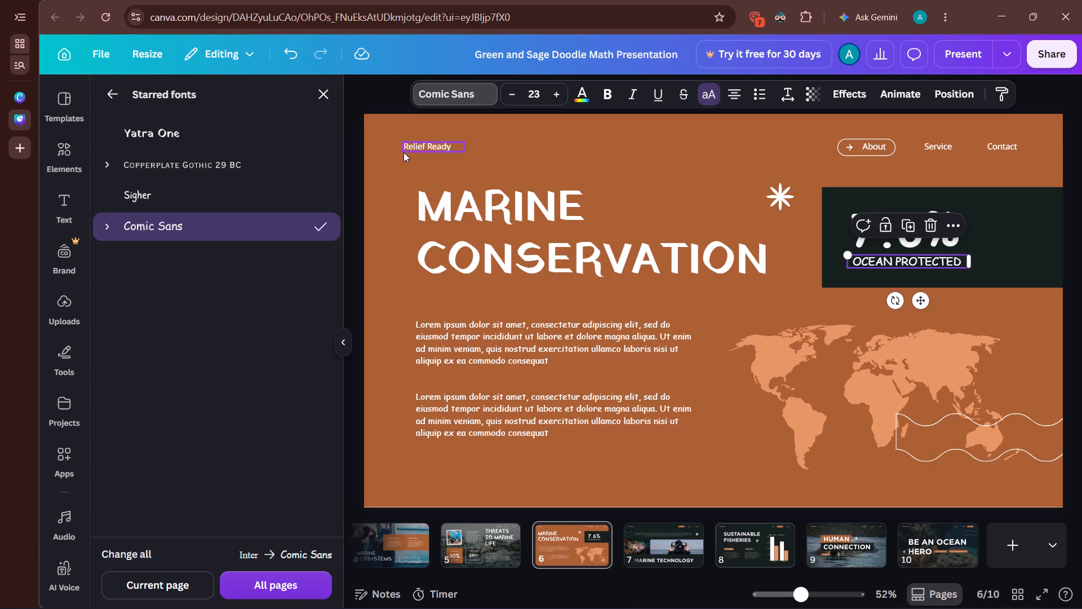
Delete the "Relief Ready" text from the header of page 6.
click(421, 152)
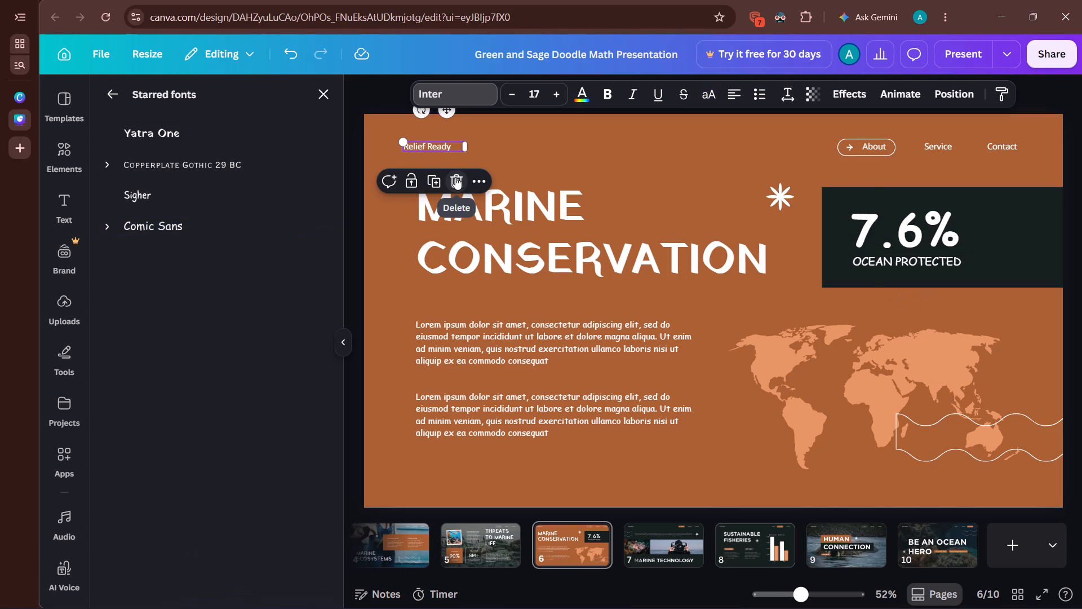
click(455, 177)
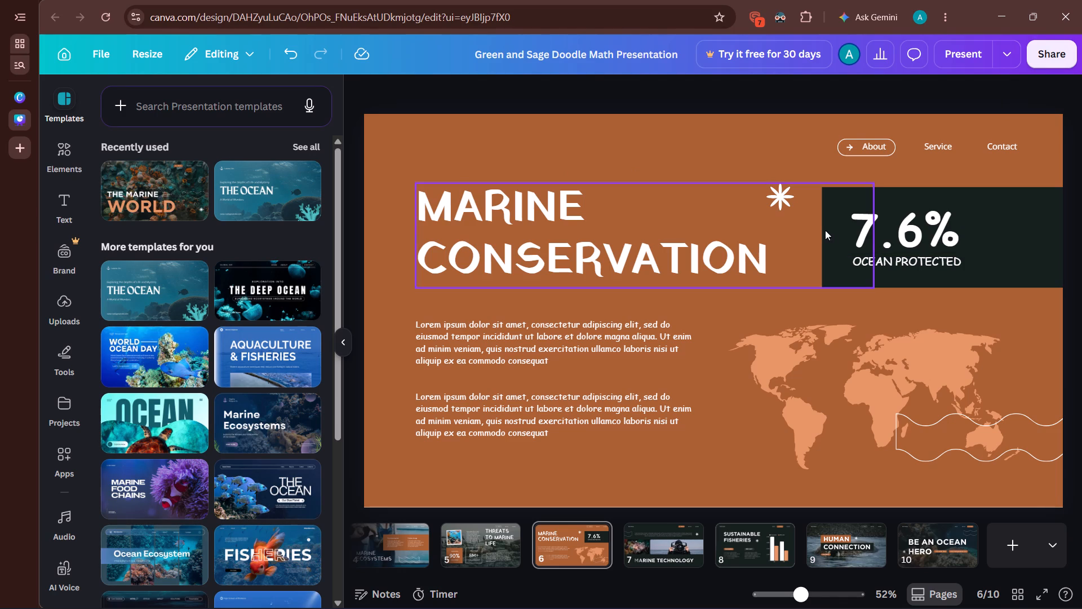
Duplicate the white starburst on page 6 and place the copy in the header above the word "MARINE".
click(787, 194)
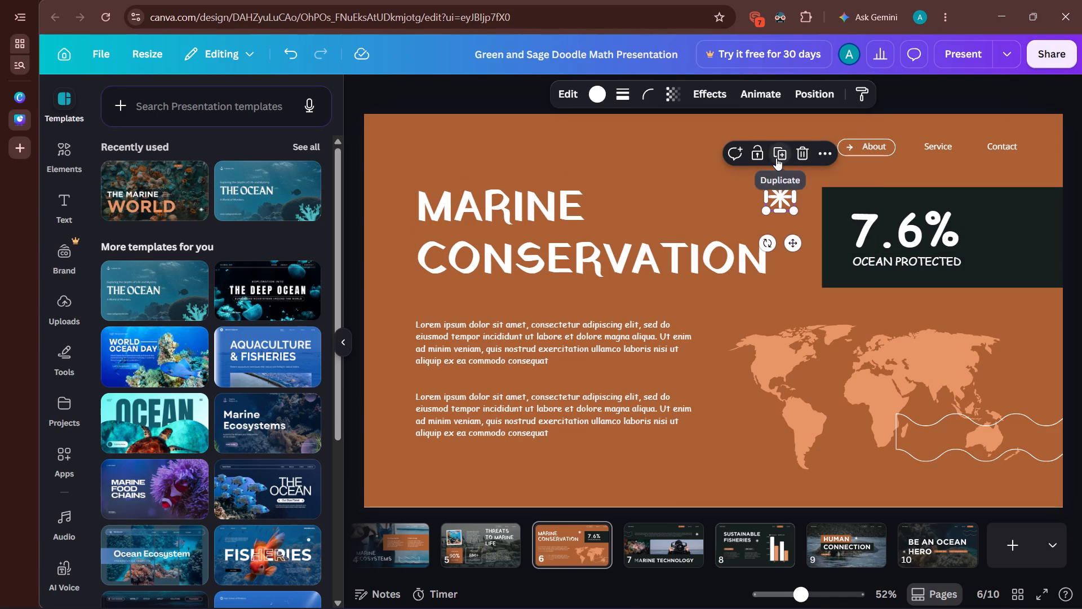
click(776, 158)
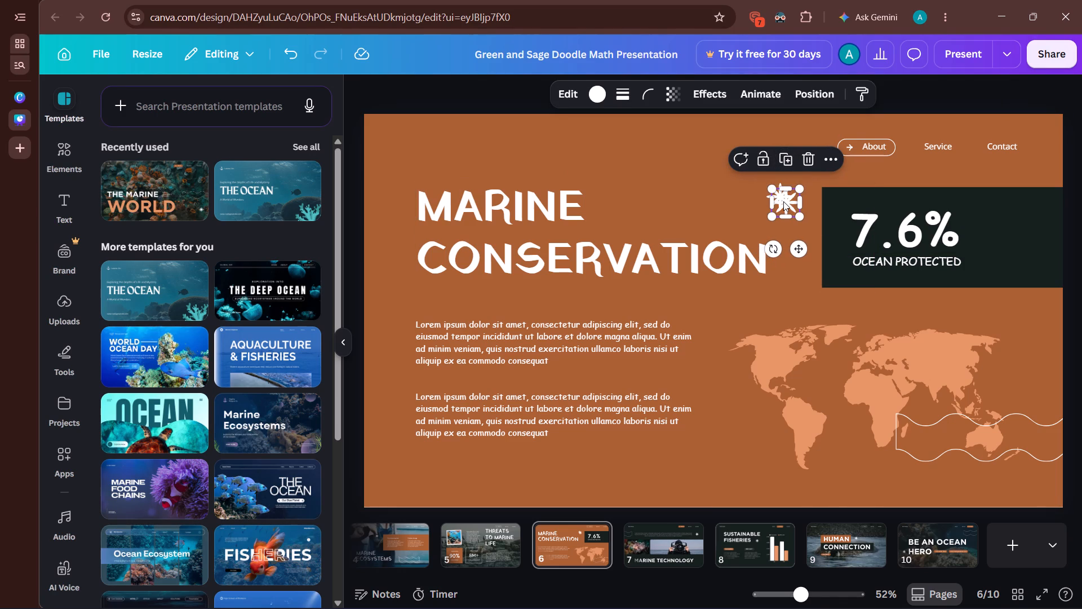
drag(783, 201, 647, 196)
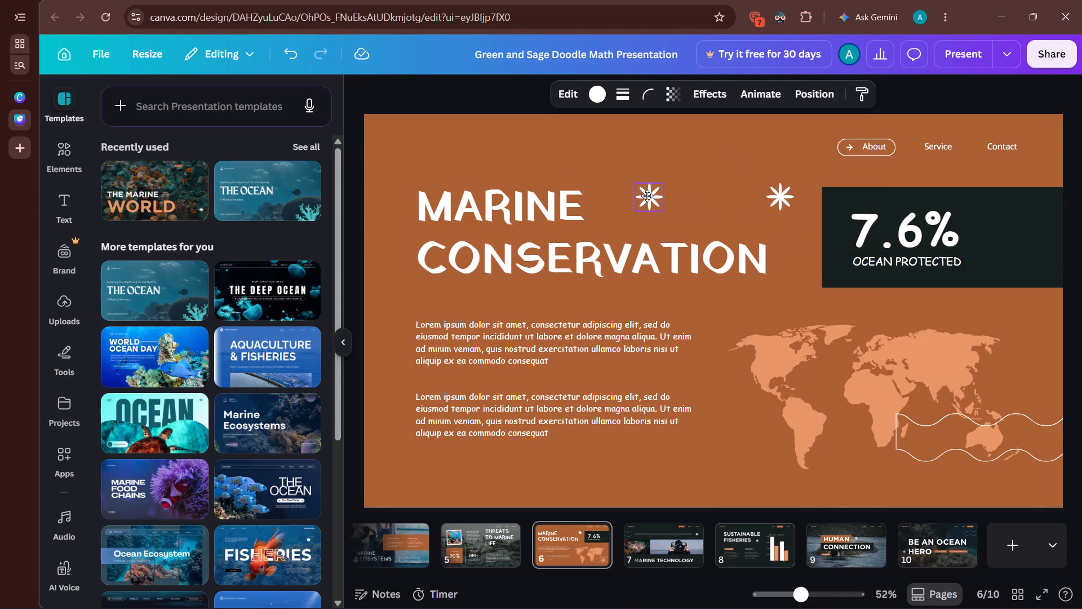
drag(647, 196, 539, 146)
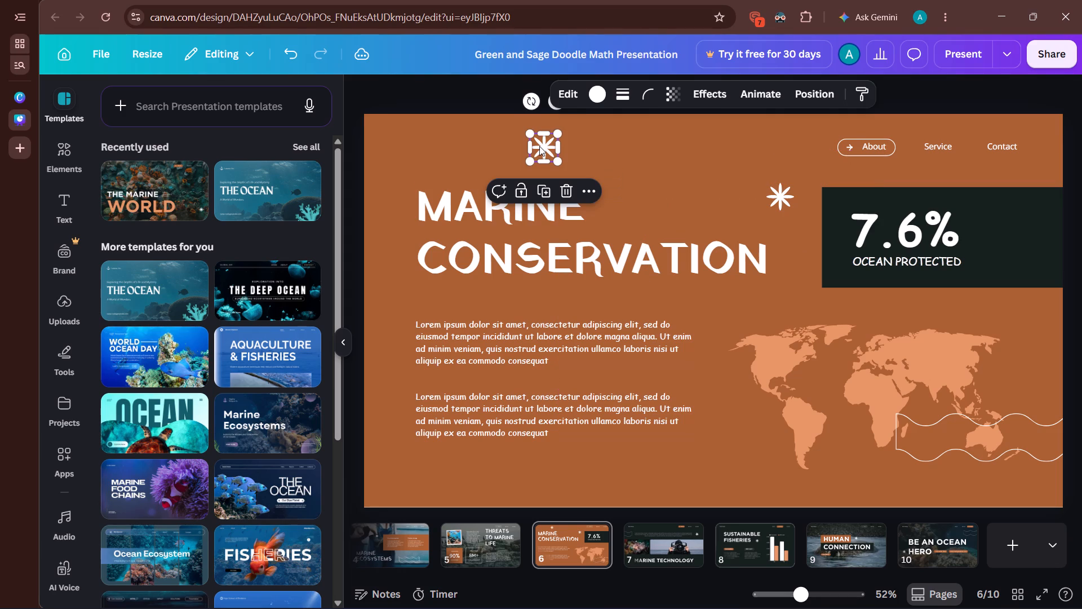
Duplicate the wavy outline shape over the world map on page 6 twice, leaving the copies slightly offset.
click(796, 386)
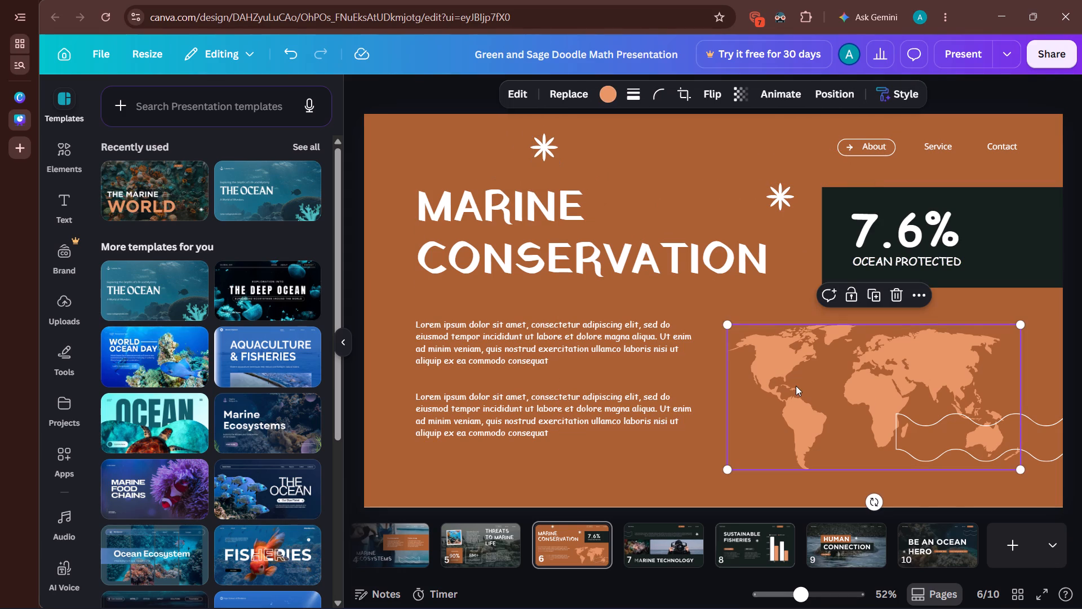
click(940, 429)
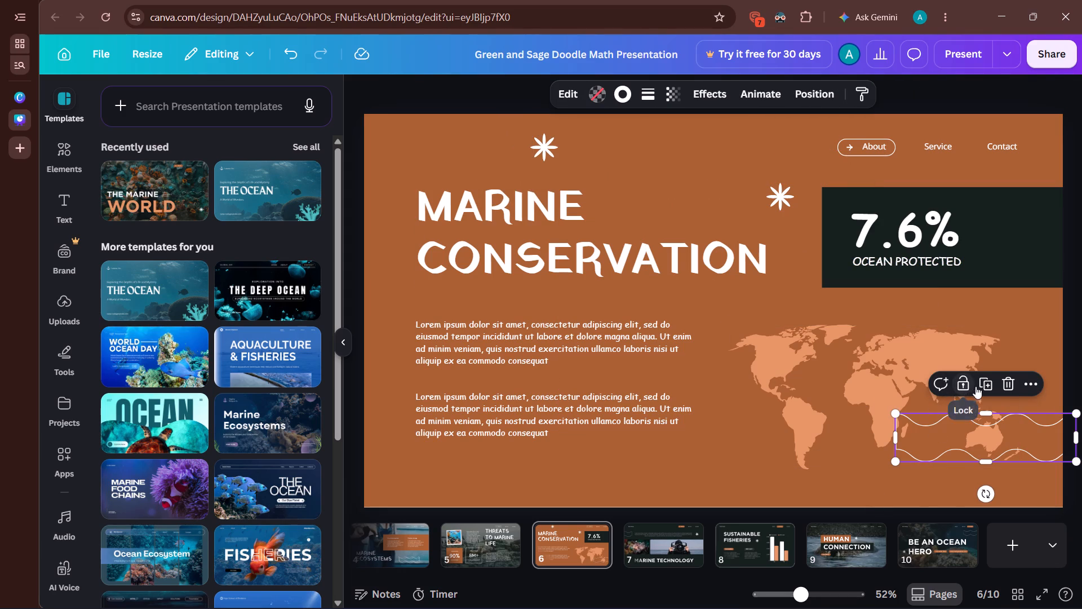
click(980, 386)
click(980, 386)
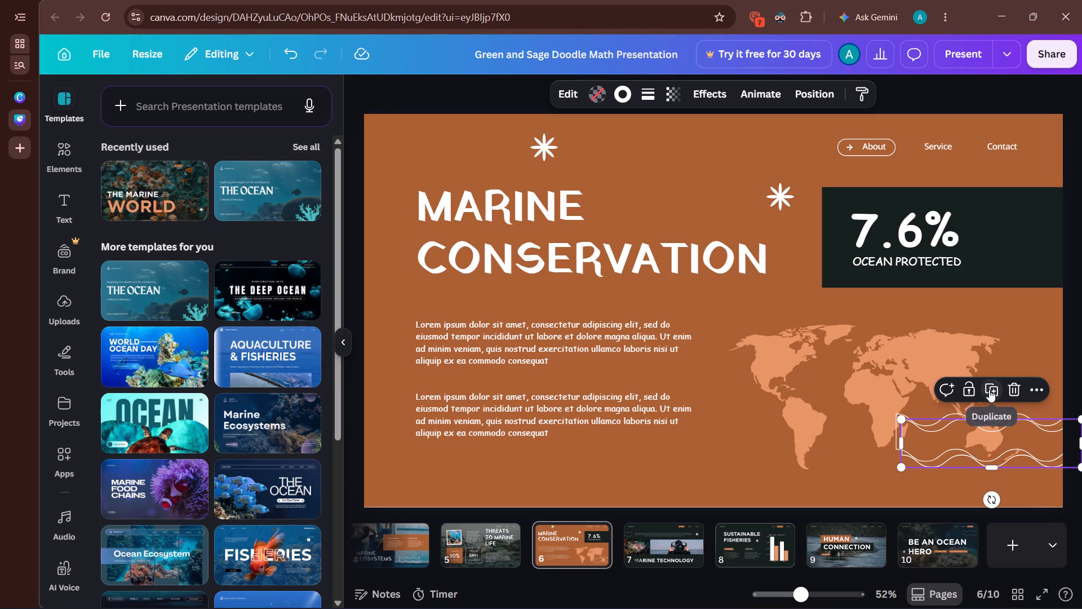
click(989, 390)
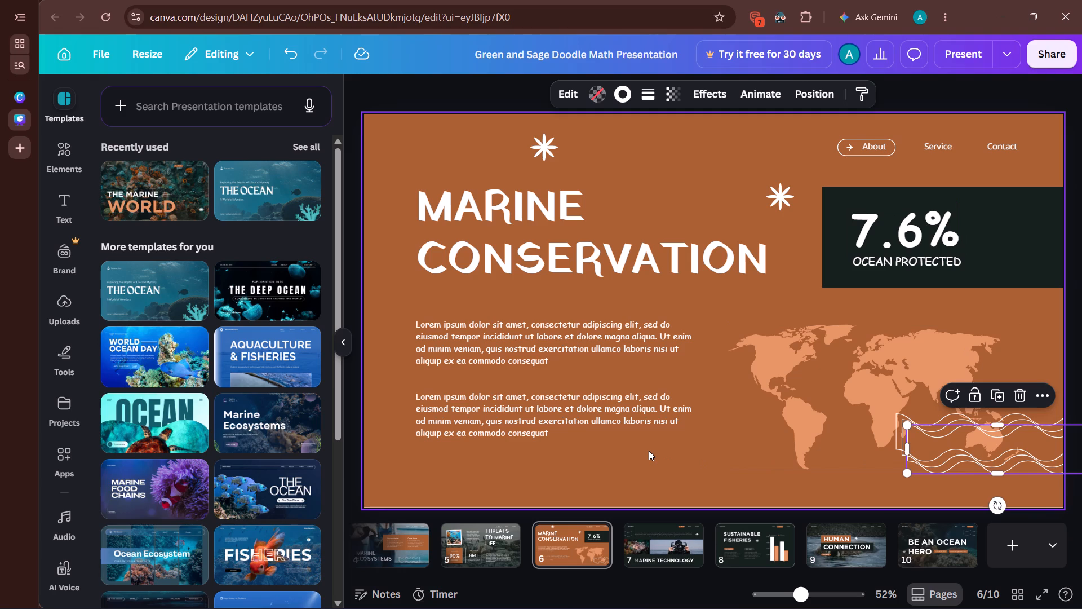
click(631, 458)
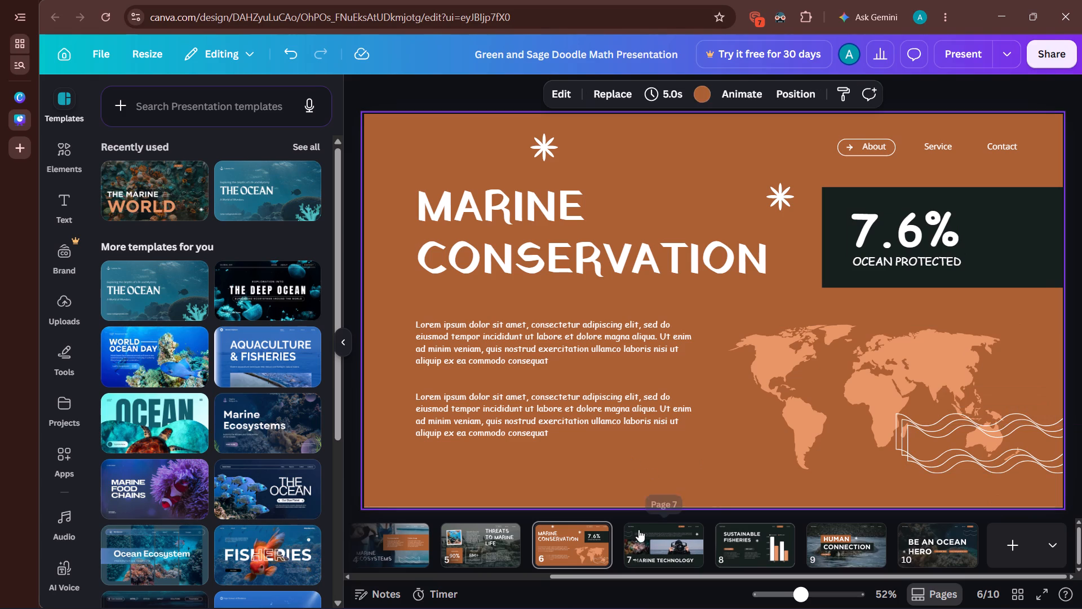
Go to page 7, look over pages 8 and 9, and return to page 7.
click(638, 529)
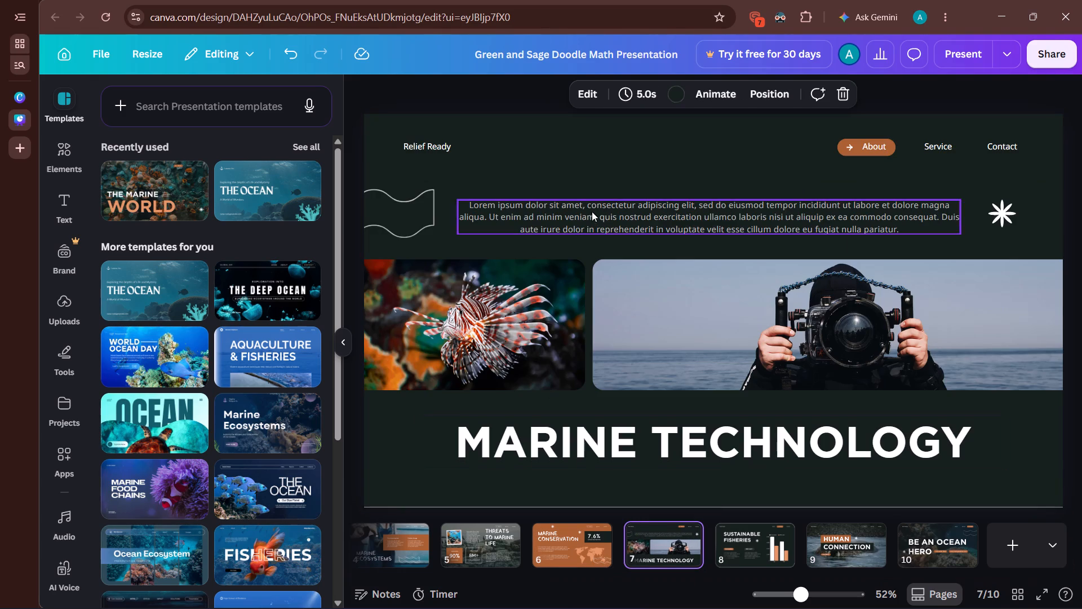
click(611, 205)
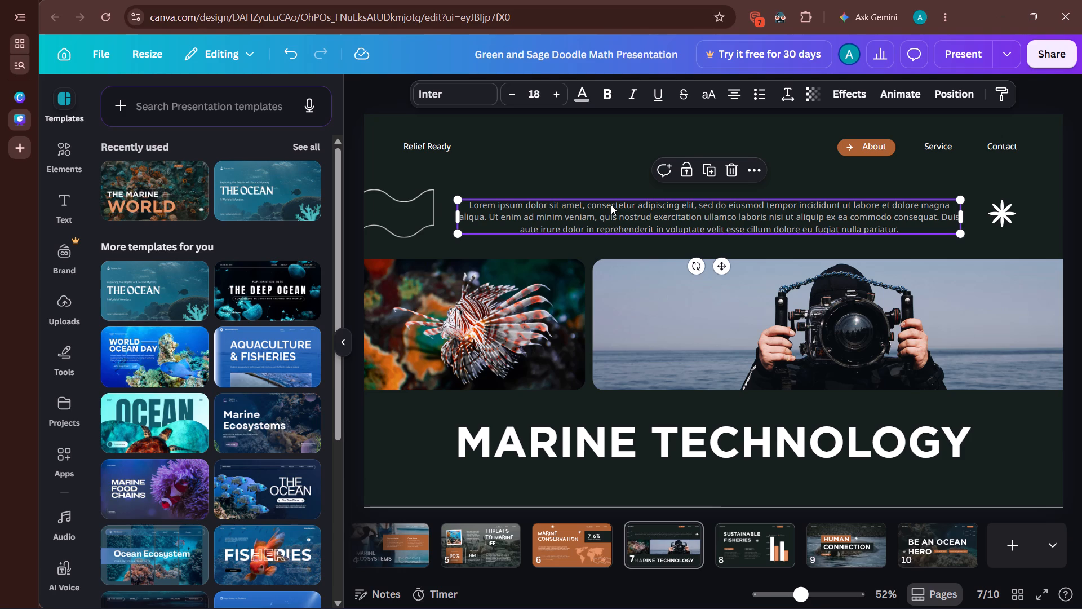
click(543, 143)
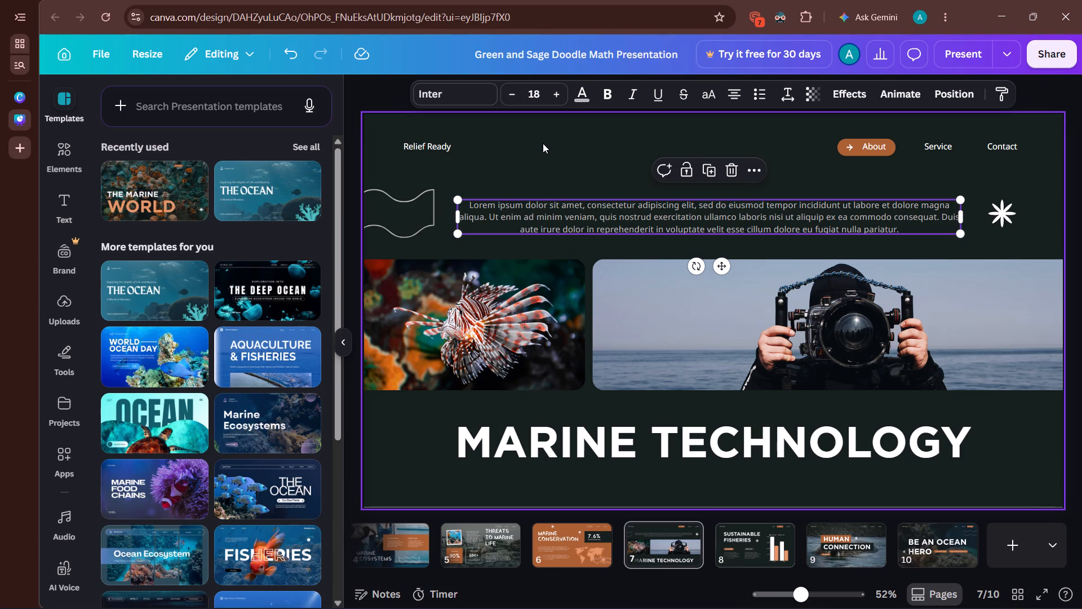
key(Right)
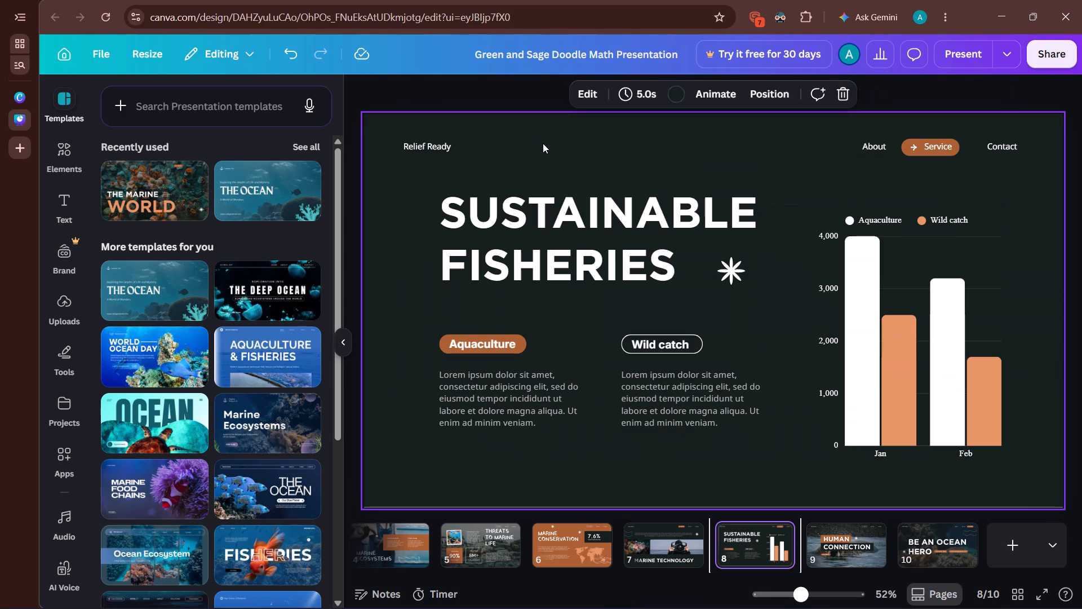
key(Right)
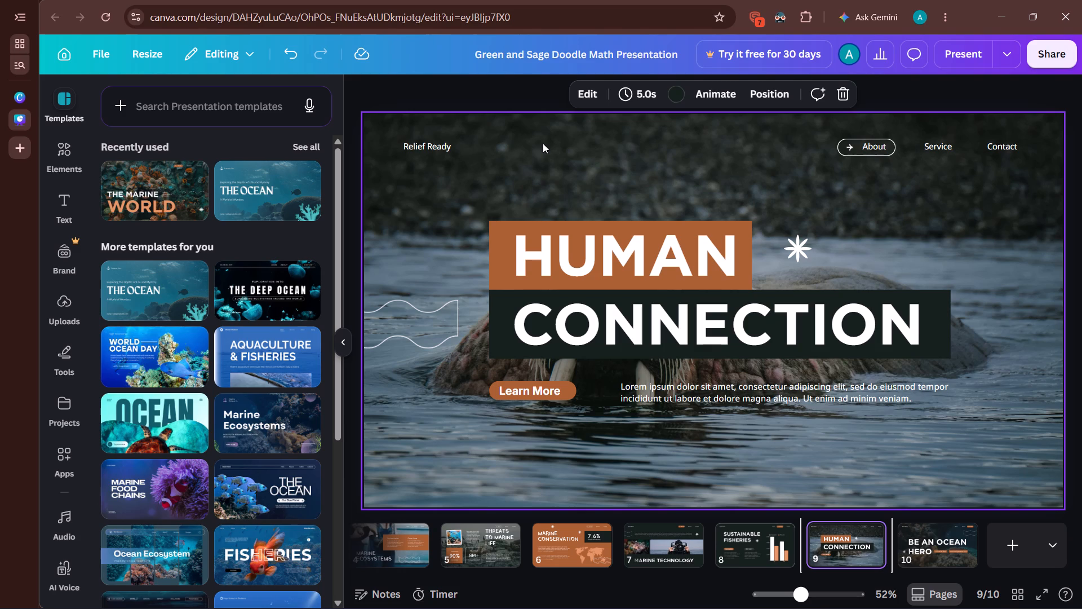
key(Left)
key(Left)
key(Left)
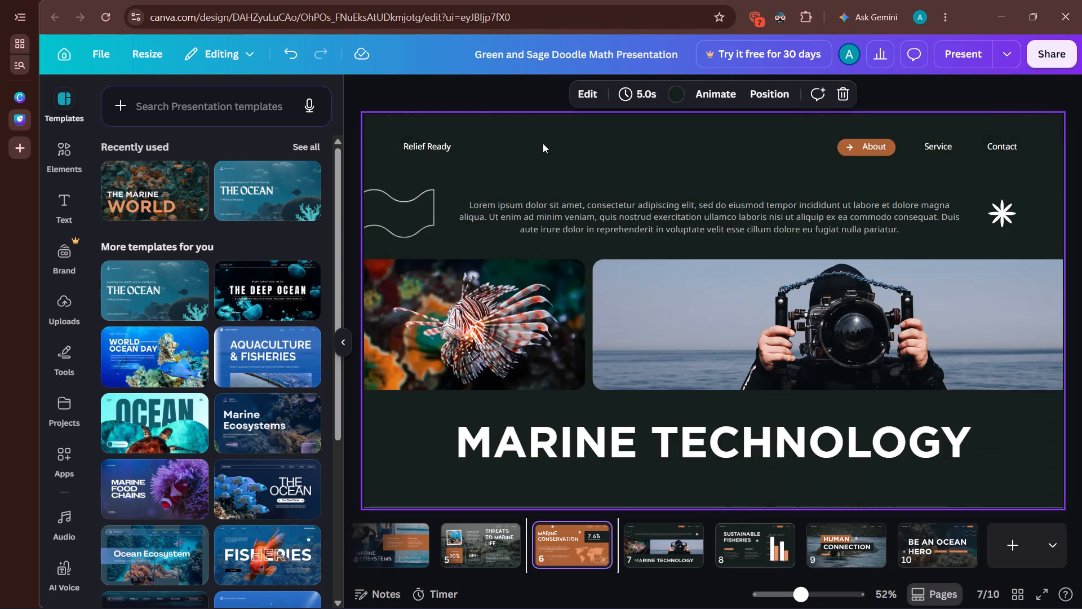
key(Right)
Change the lorem ipsum paragraph above the photos on page 7 to the Comic Sans font.
click(573, 208)
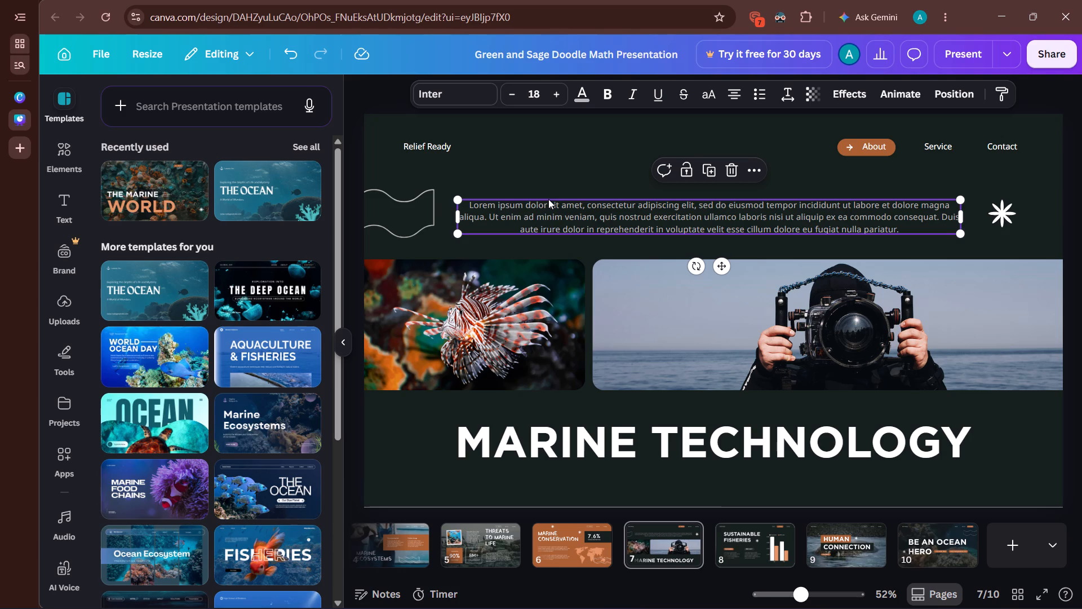
click(456, 99)
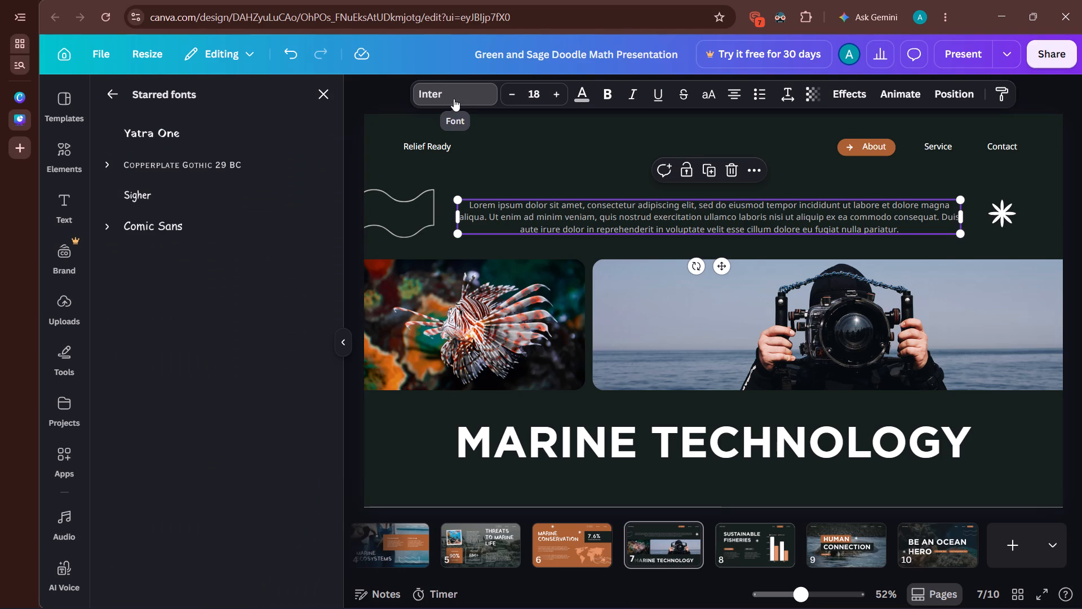
click(237, 220)
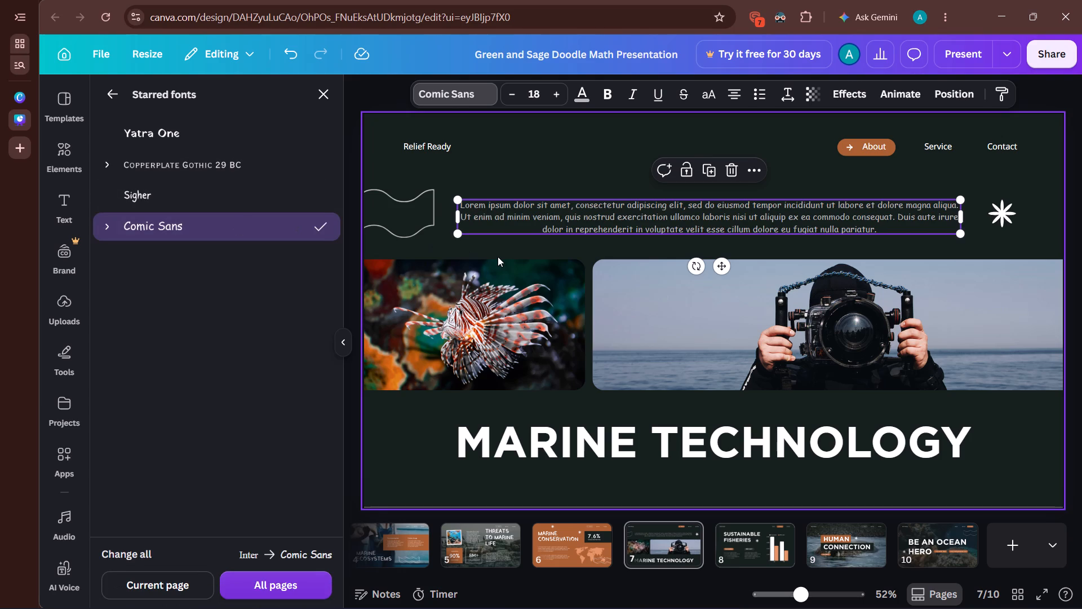
click(568, 173)
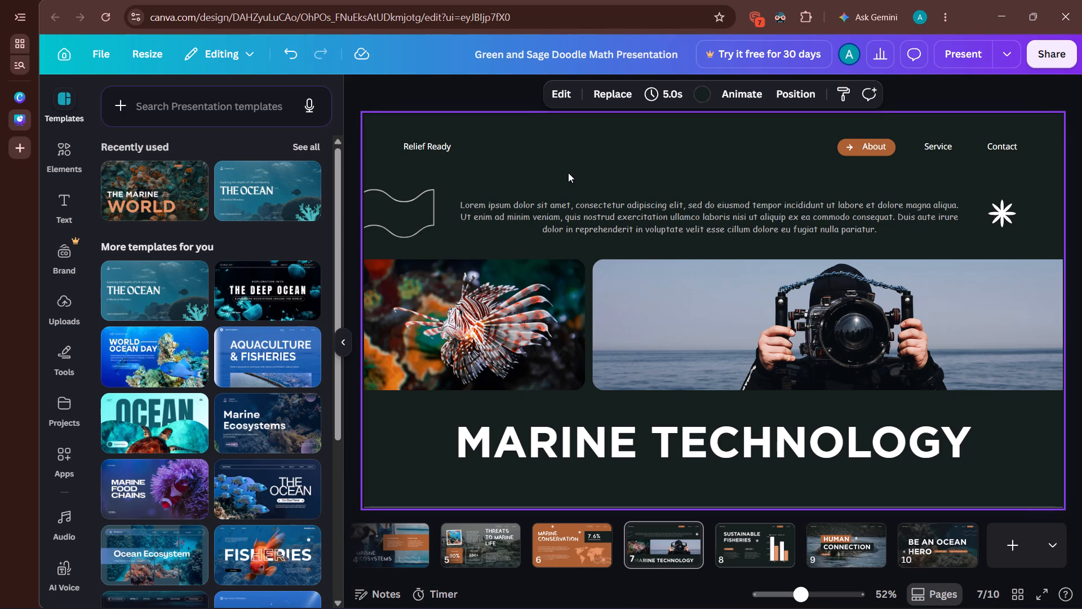
Change the "MARINE TECHNOLOGY" title on page 7 to the Yatra One font.
click(624, 450)
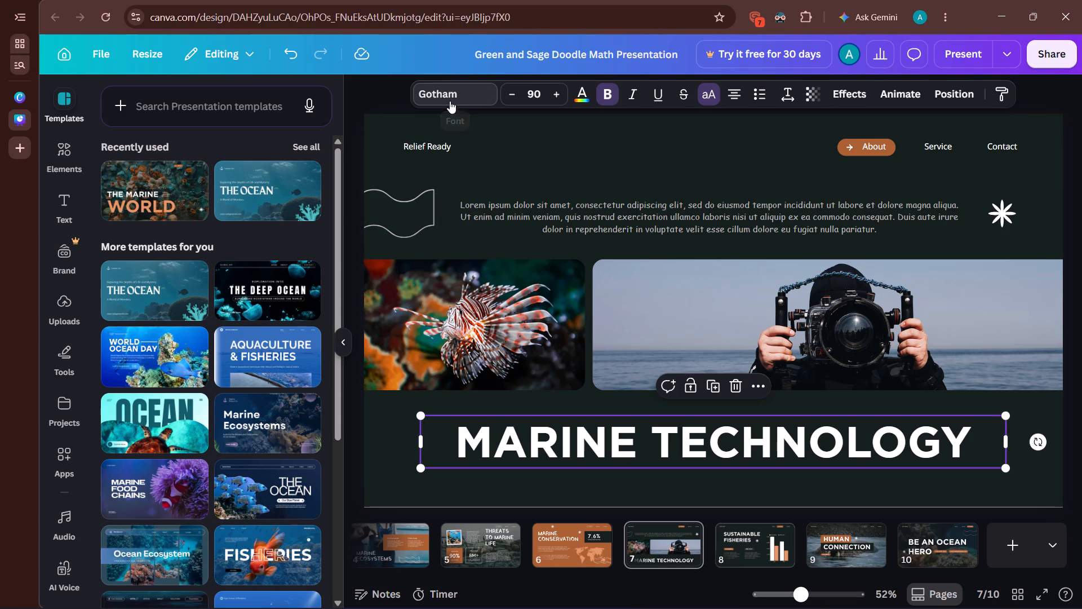
click(450, 101)
click(207, 189)
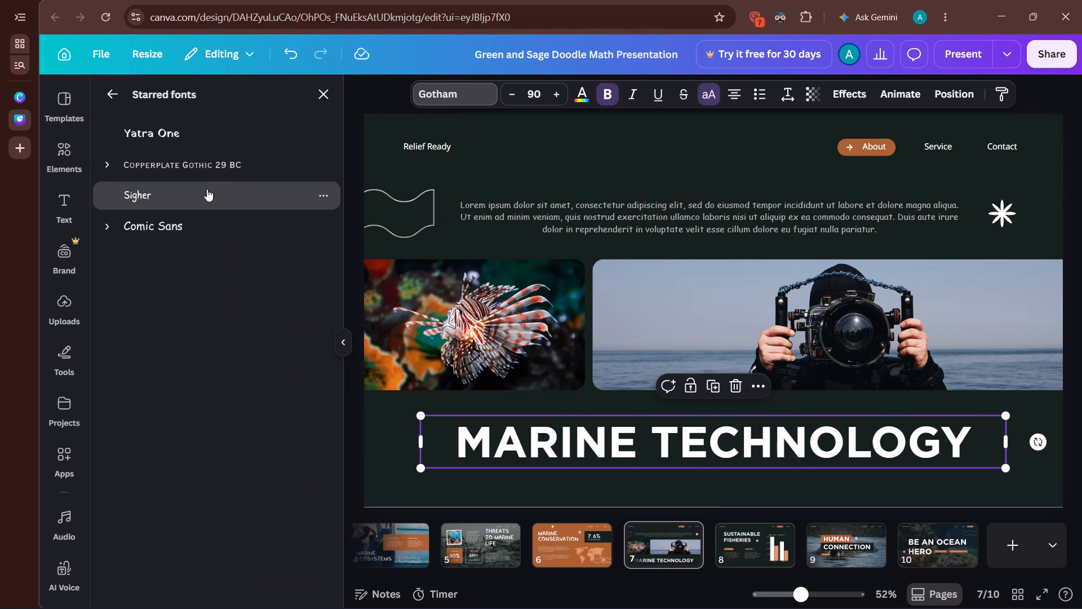
click(203, 128)
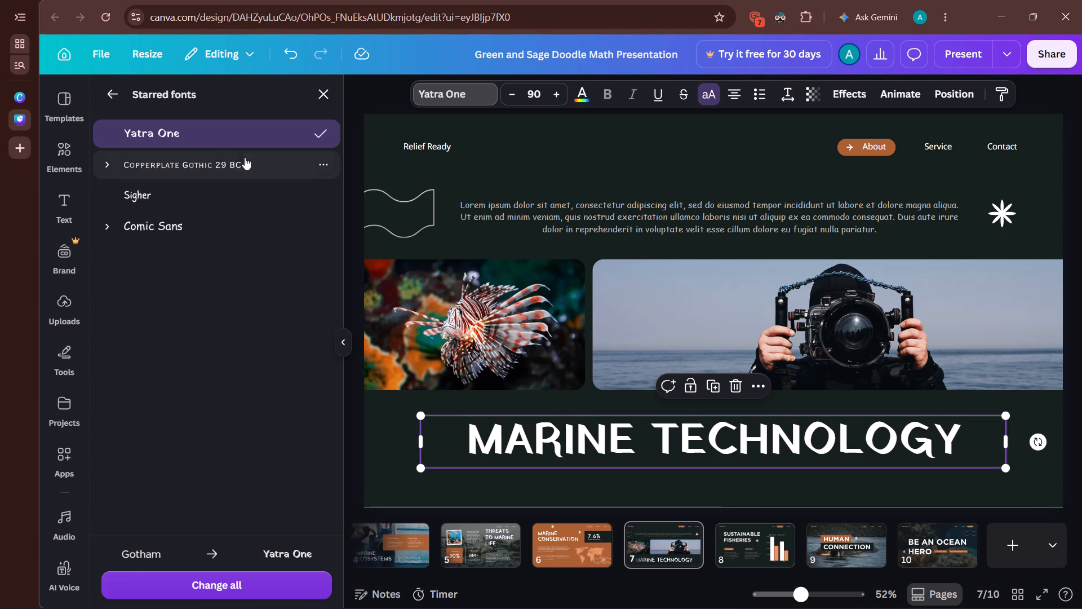
click(246, 267)
Duplicate the wavy outline shape beside the paragraph on page 7, leaving the copy slightly offset.
click(411, 200)
click(399, 160)
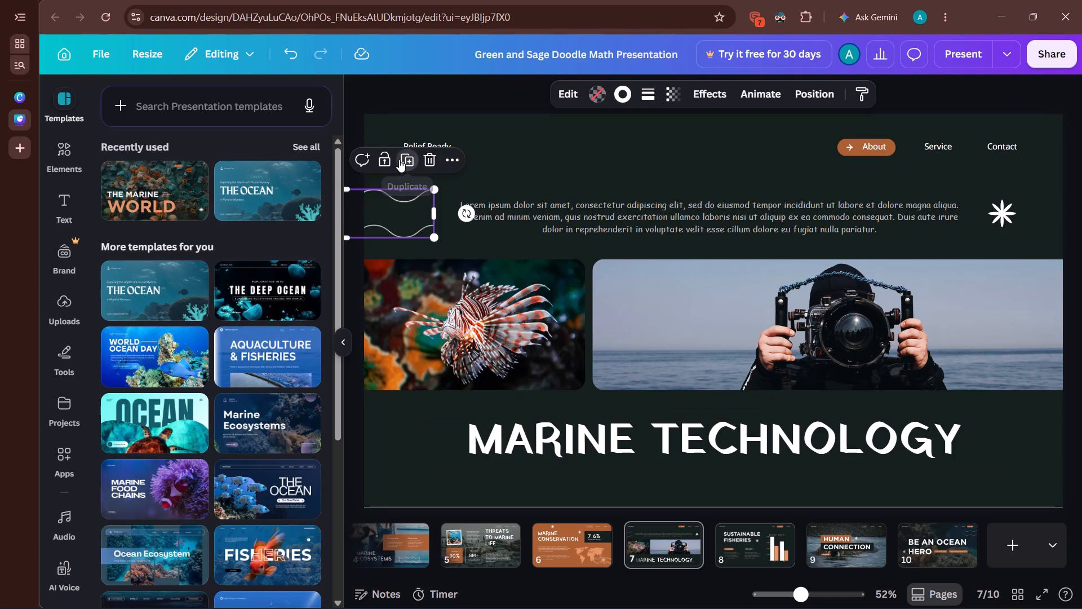
Duplicate the white starburst beside the paragraph on page 7 and place the copy level with it, nearer the page's outer edge.
click(512, 172)
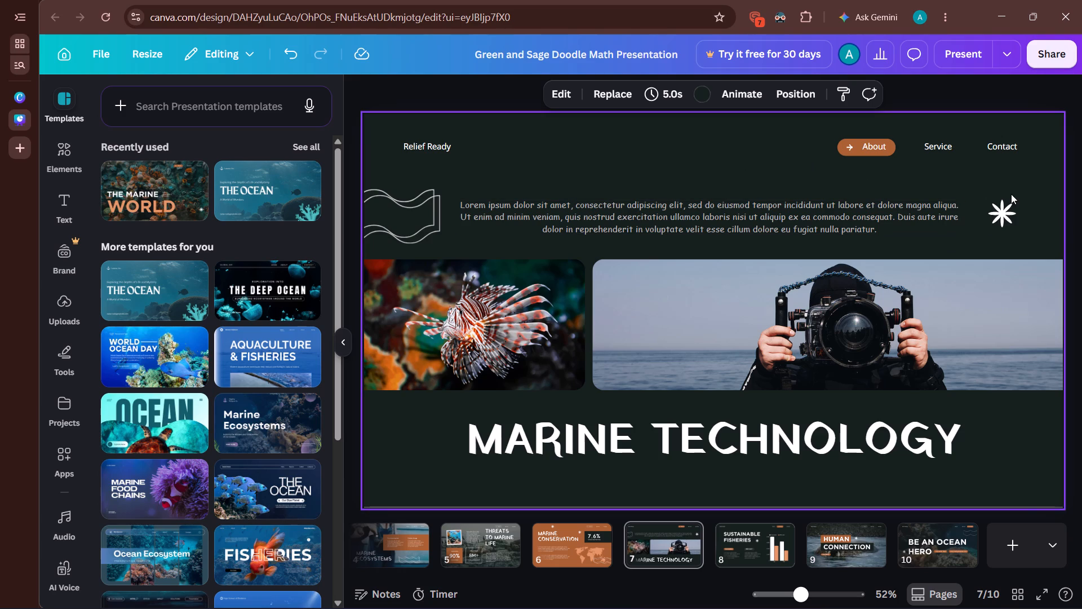
click(1005, 210)
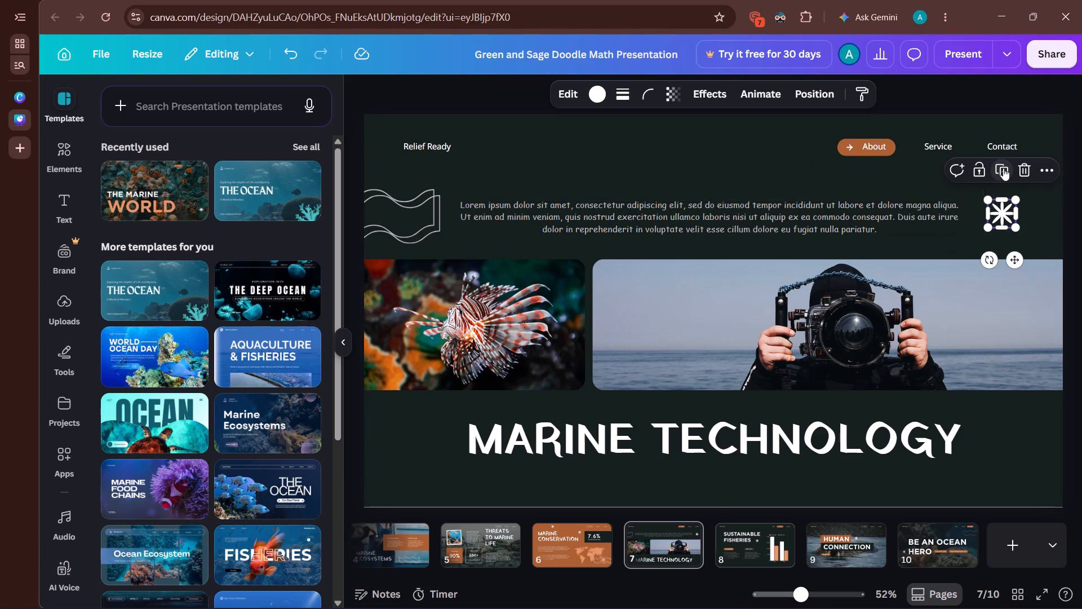
click(1004, 168)
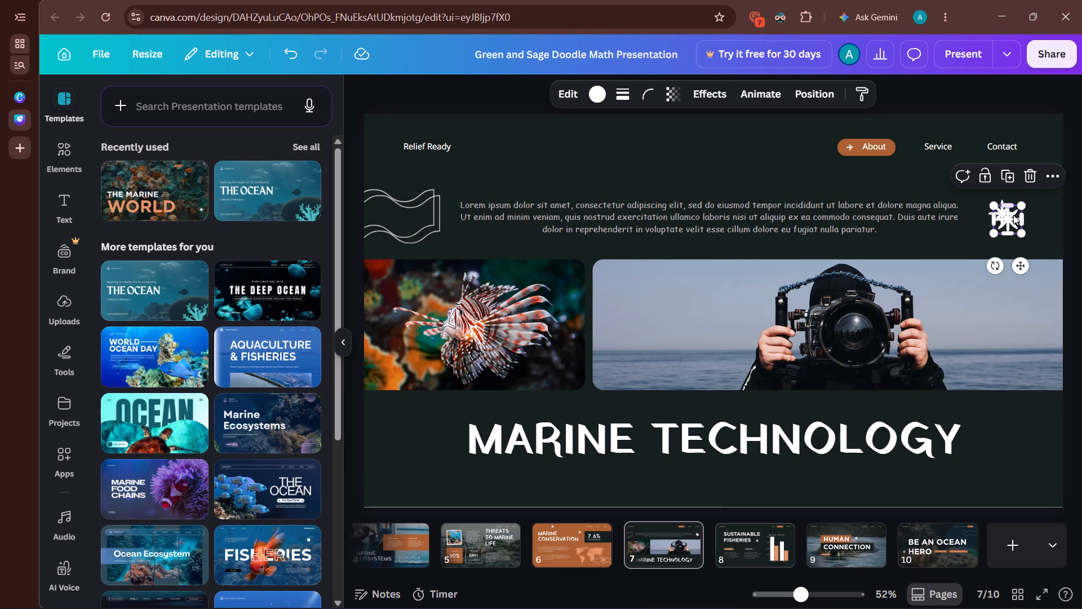
drag(1003, 220, 1036, 215)
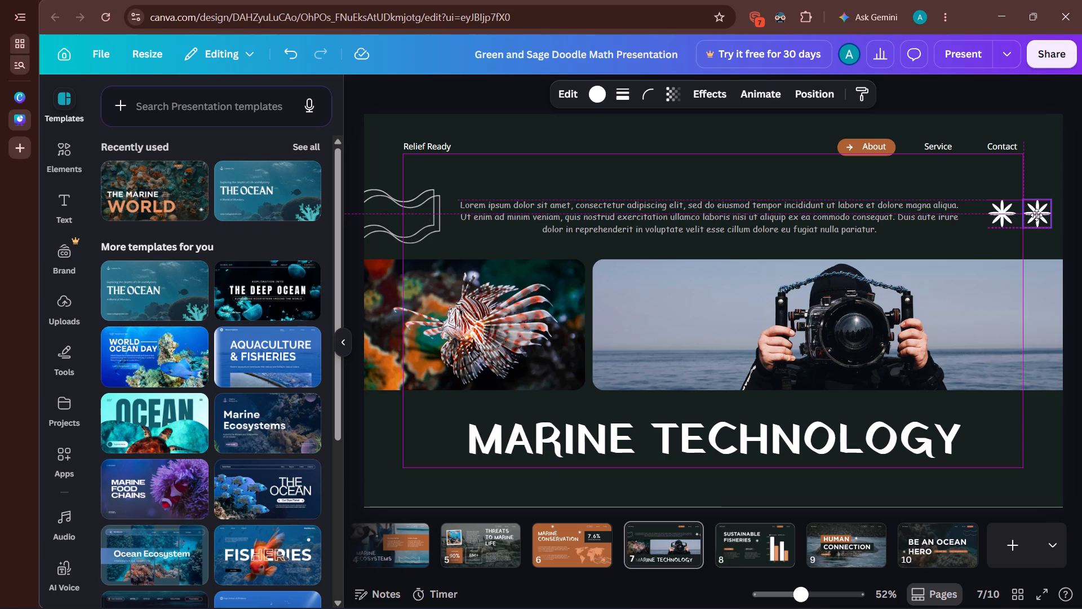
drag(1036, 215, 1036, 214)
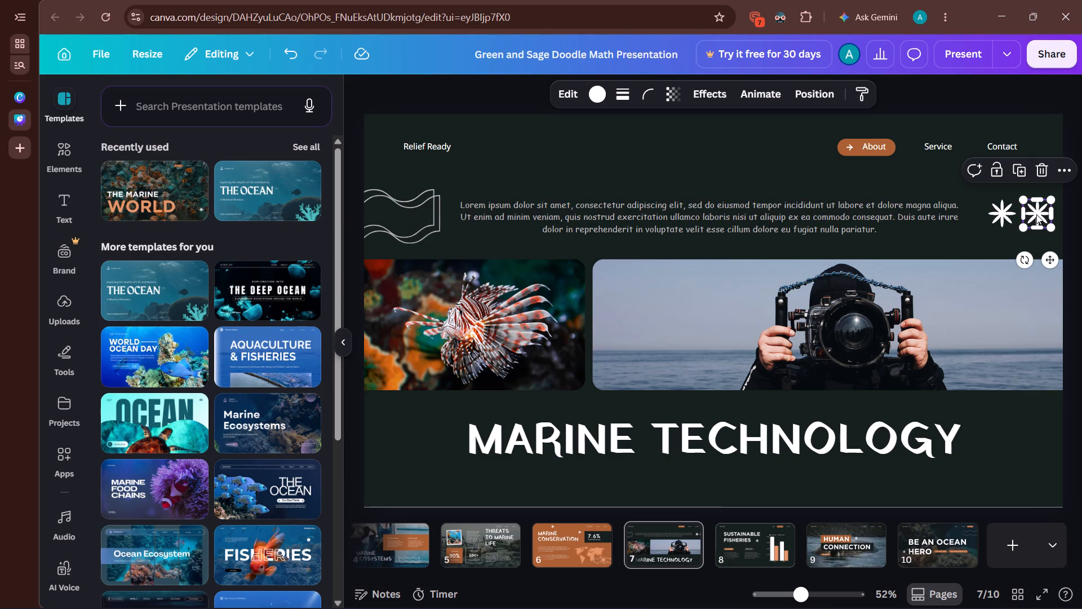
click(690, 153)
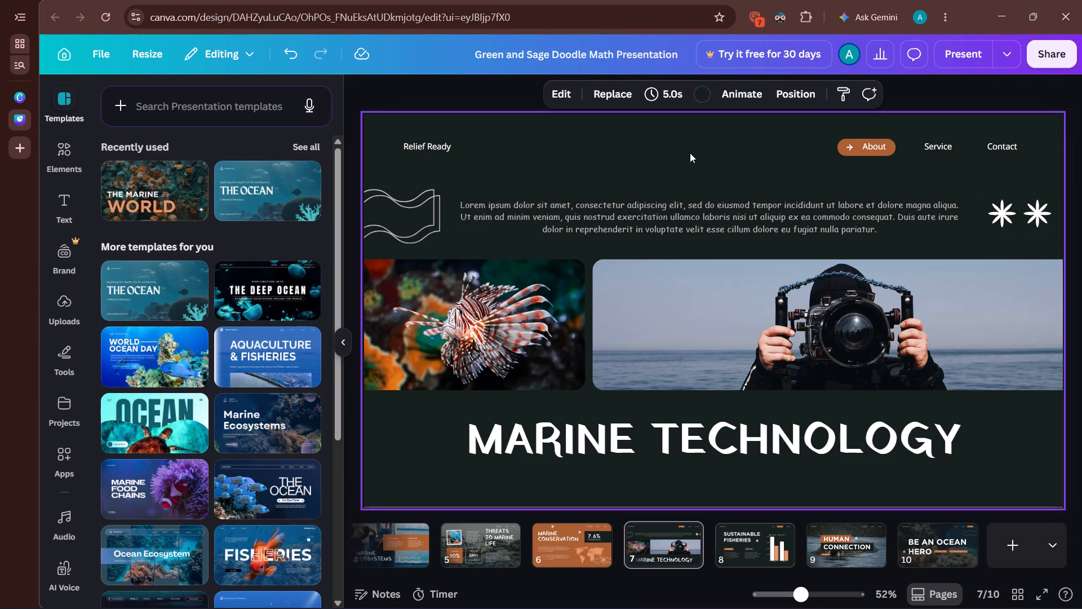
click(942, 150)
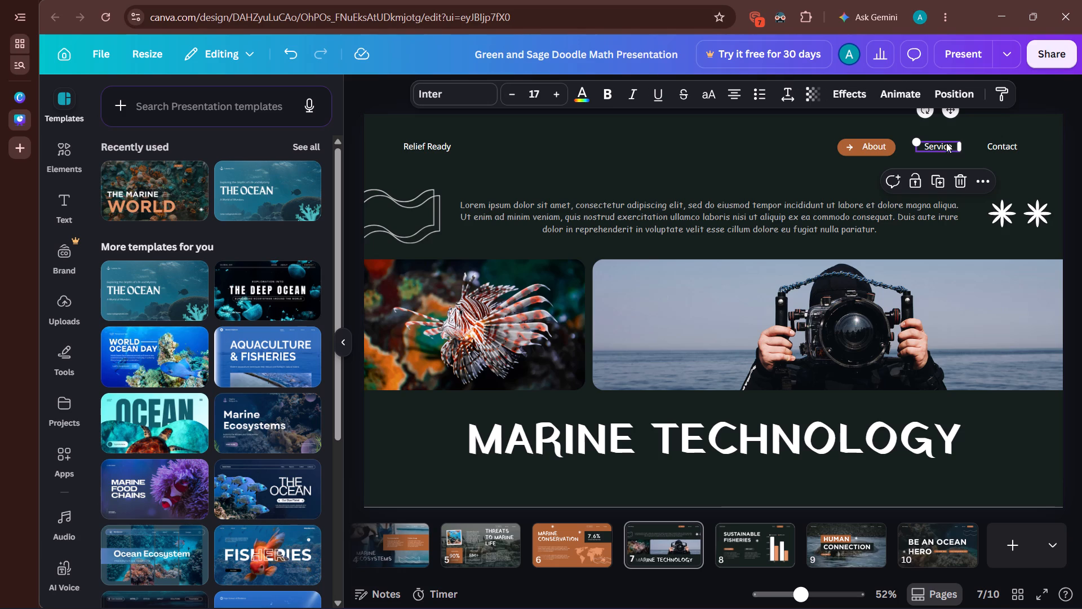
click(1056, 94)
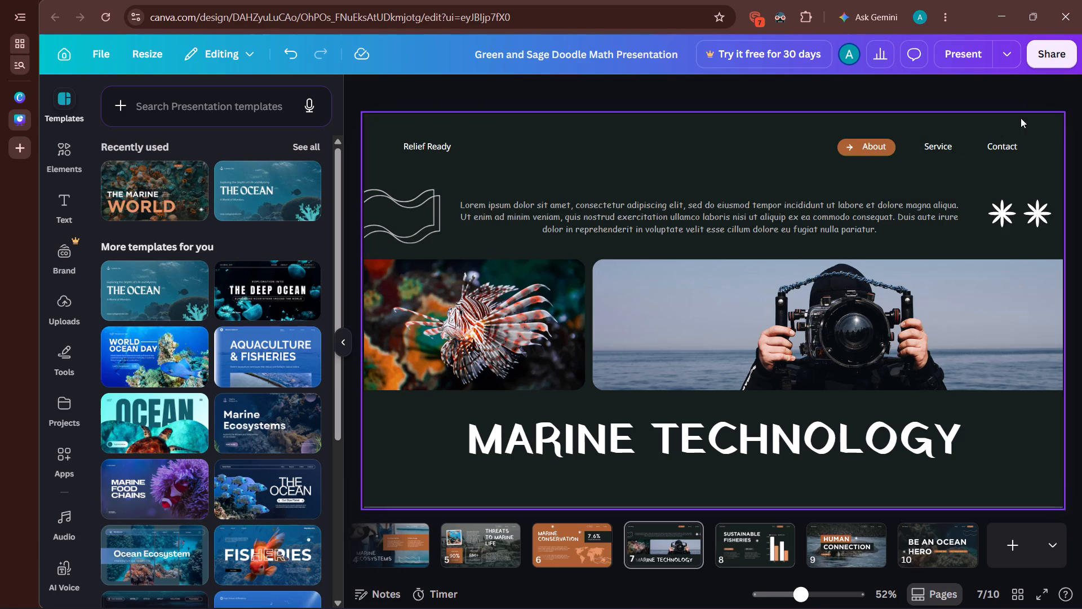
Go to page 8 and change the "SUSTAINABLE FISHERIES" title to the Yatra One font.
key(Right)
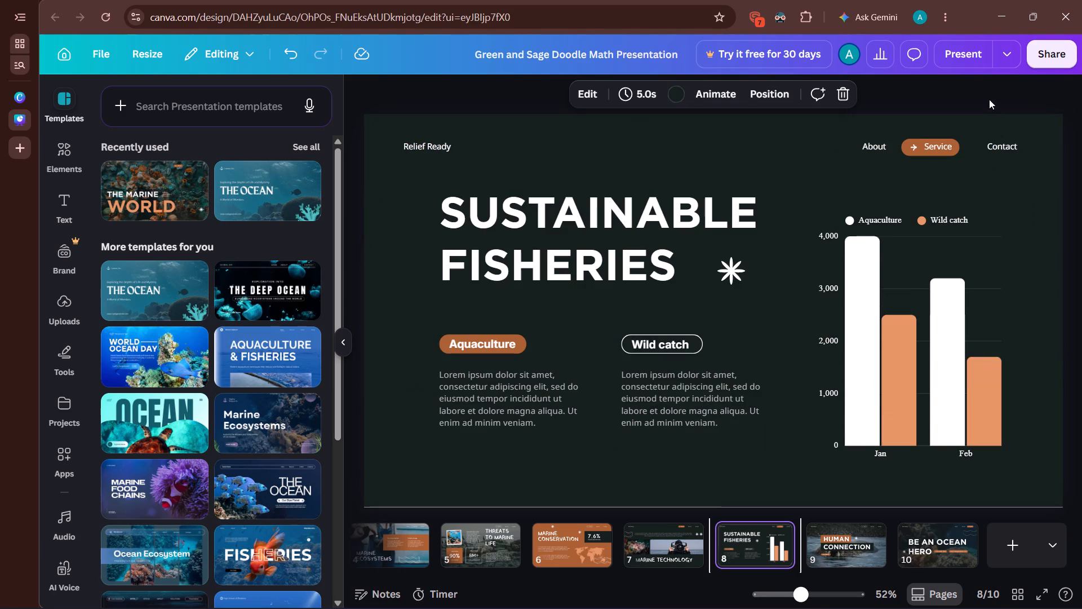
click(553, 256)
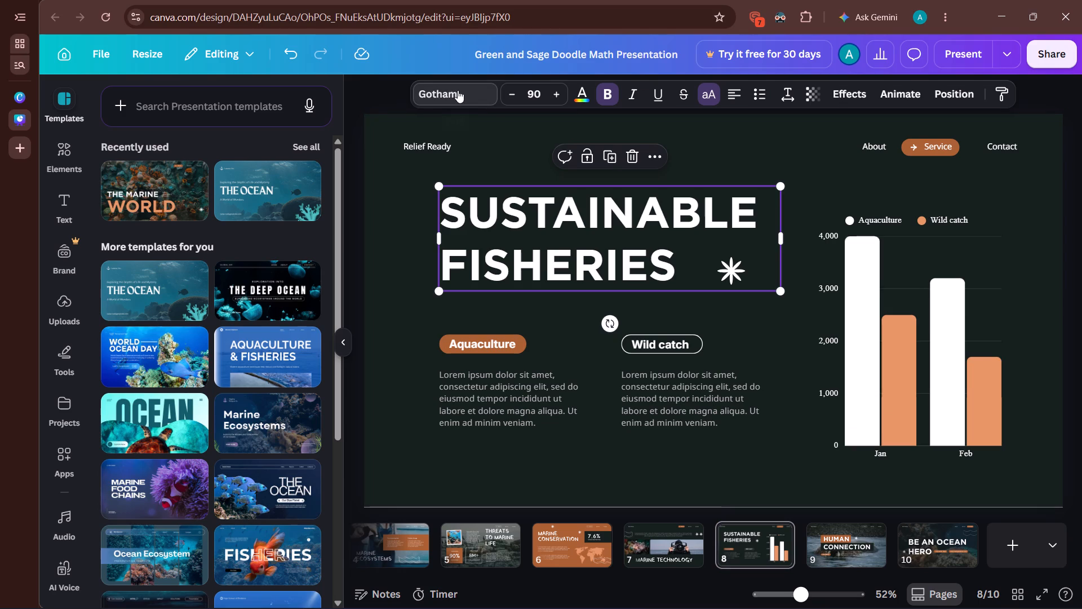
click(451, 93)
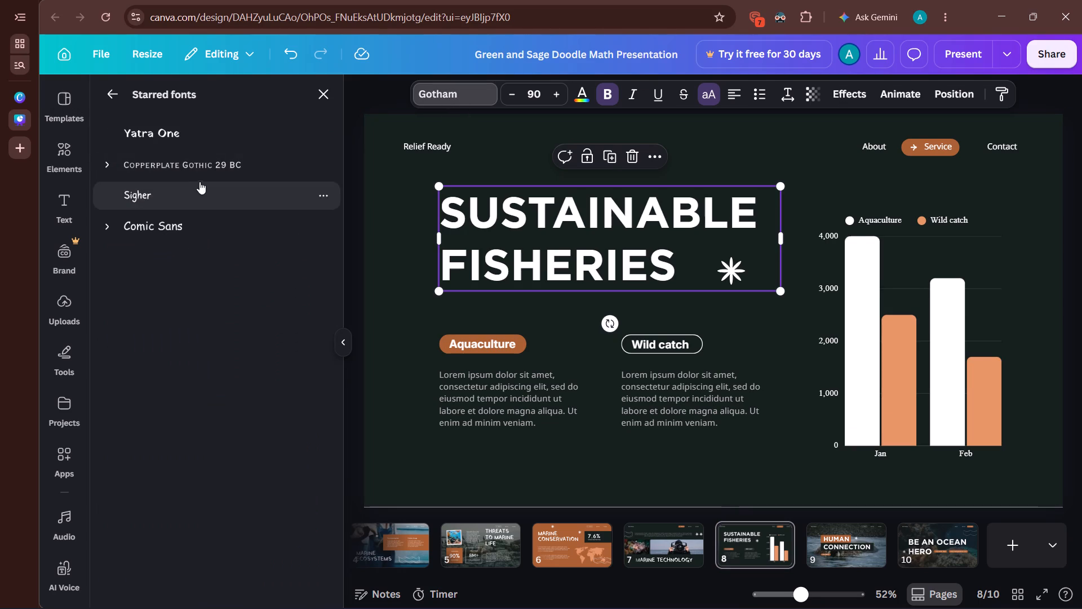
click(236, 139)
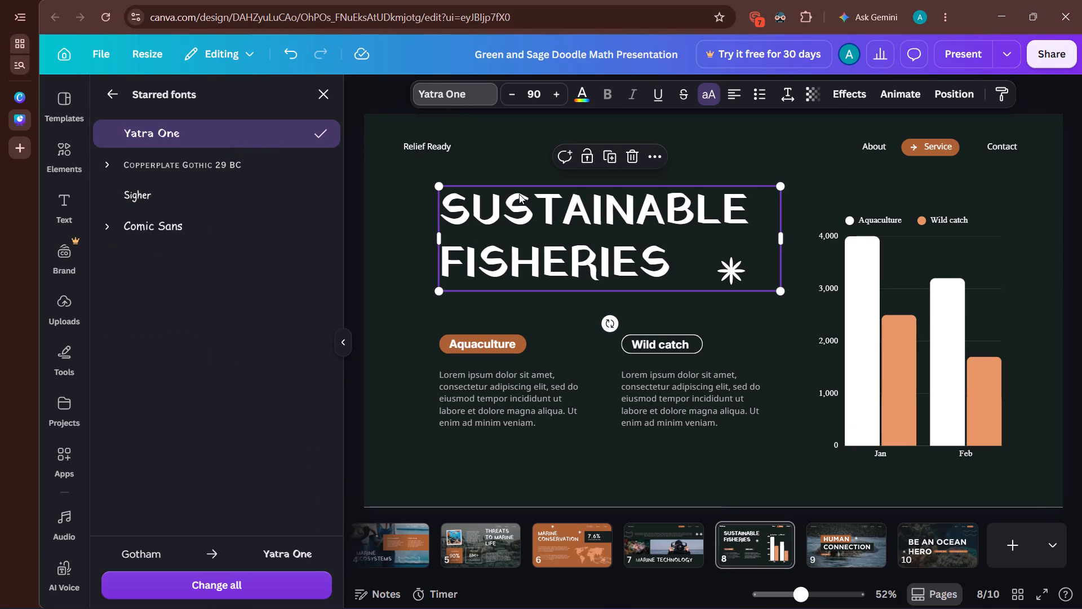
Delete the "Relief Ready" header text on page 8.
click(416, 147)
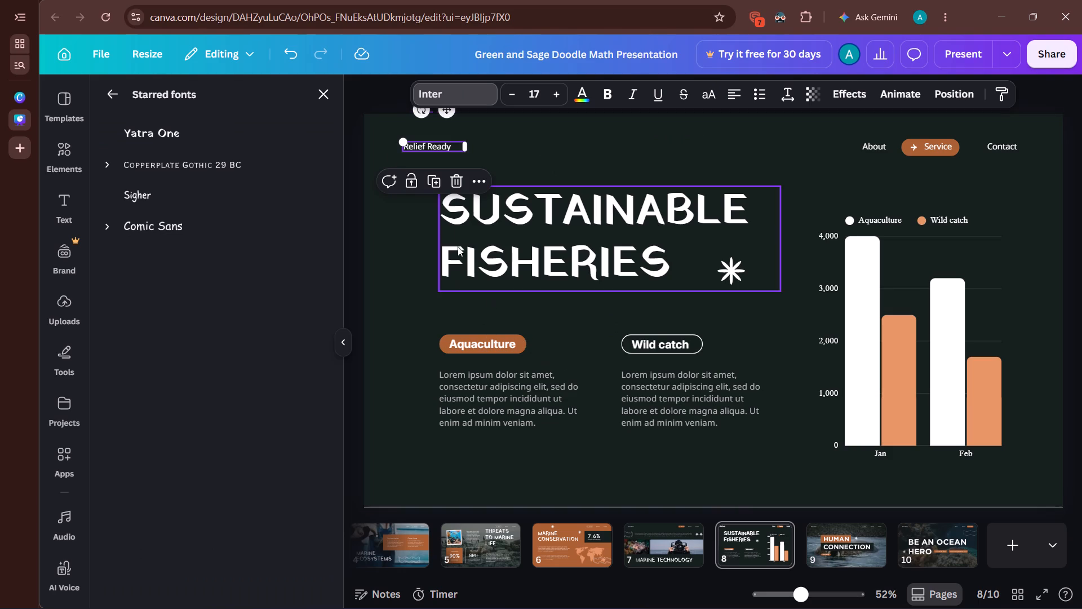
click(459, 179)
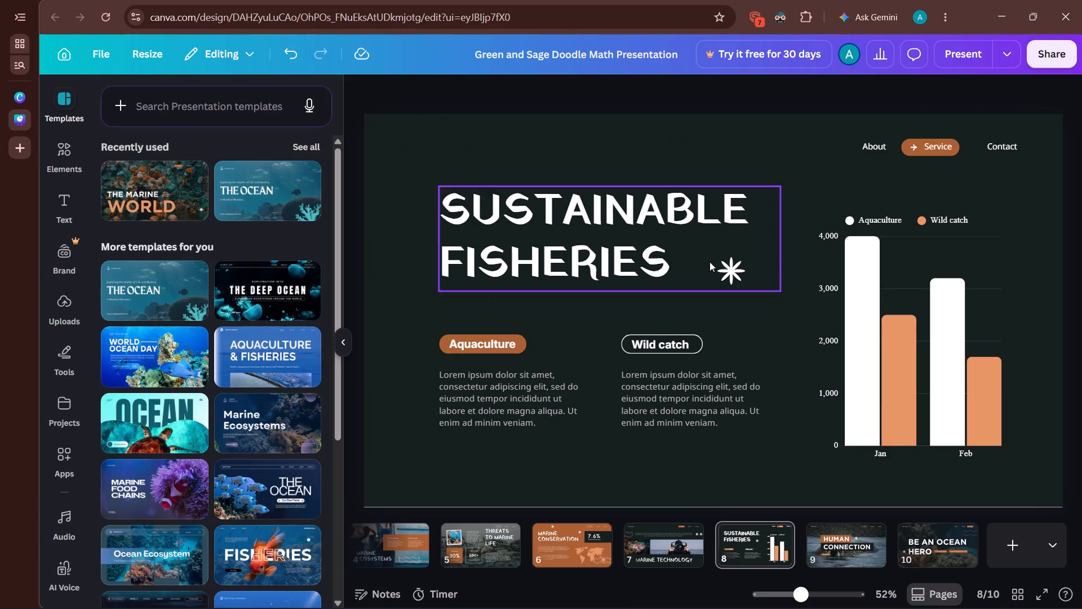
Change the lorem ipsum paragraphs under "Aquaculture" and "Wild catch" on page 8 to the Comic Sans font.
click(523, 403)
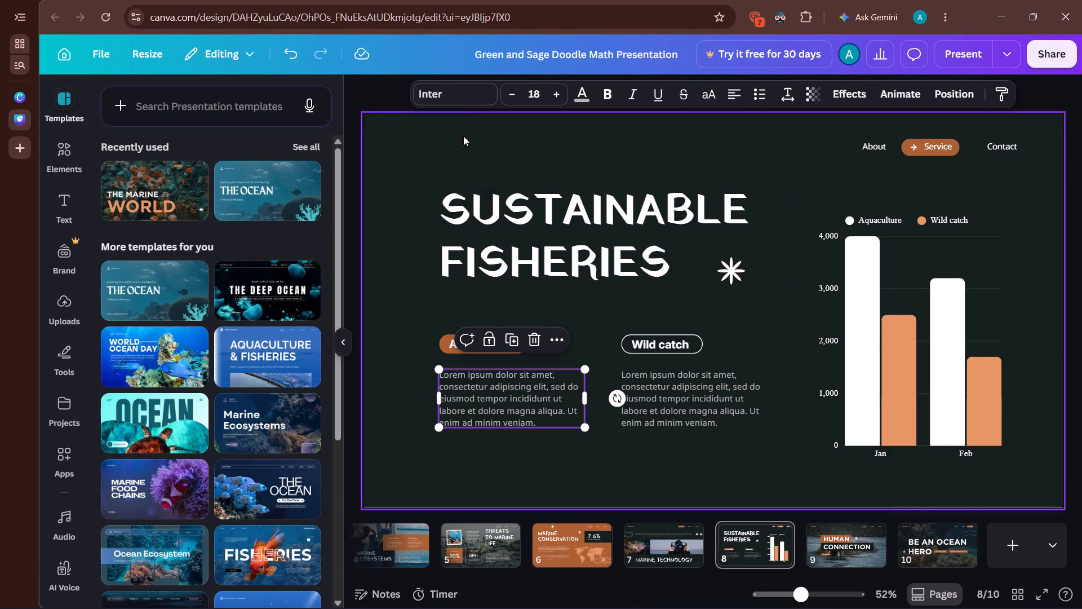
click(458, 92)
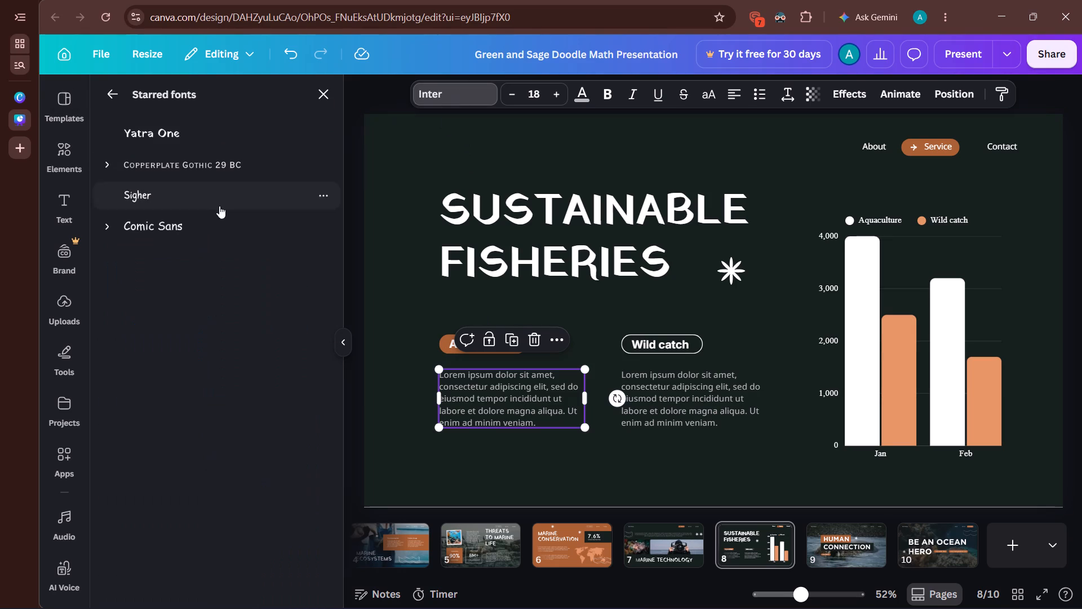
click(199, 227)
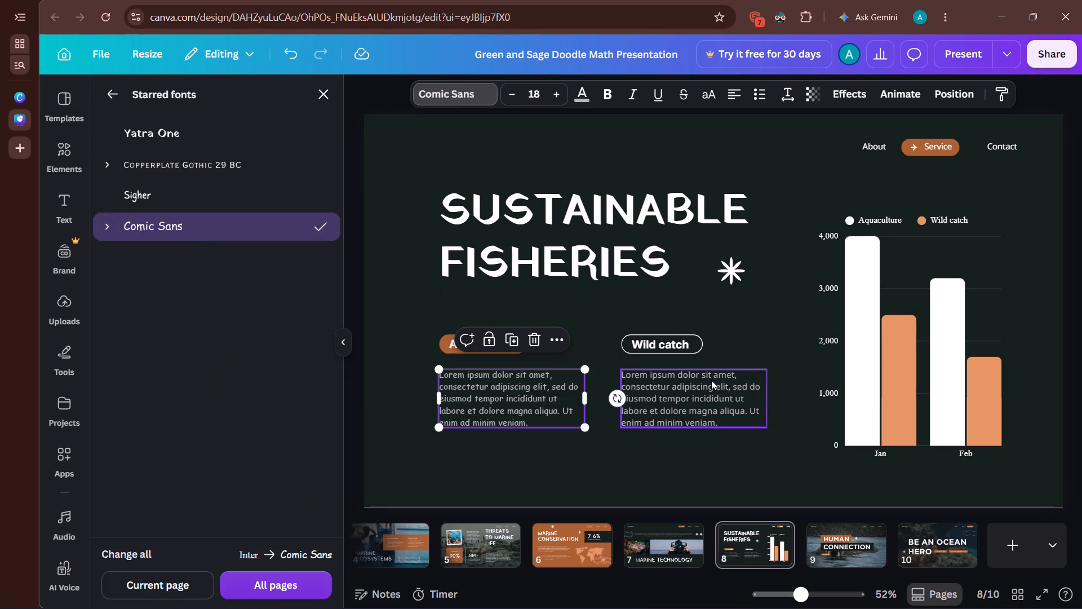
click(711, 380)
click(156, 232)
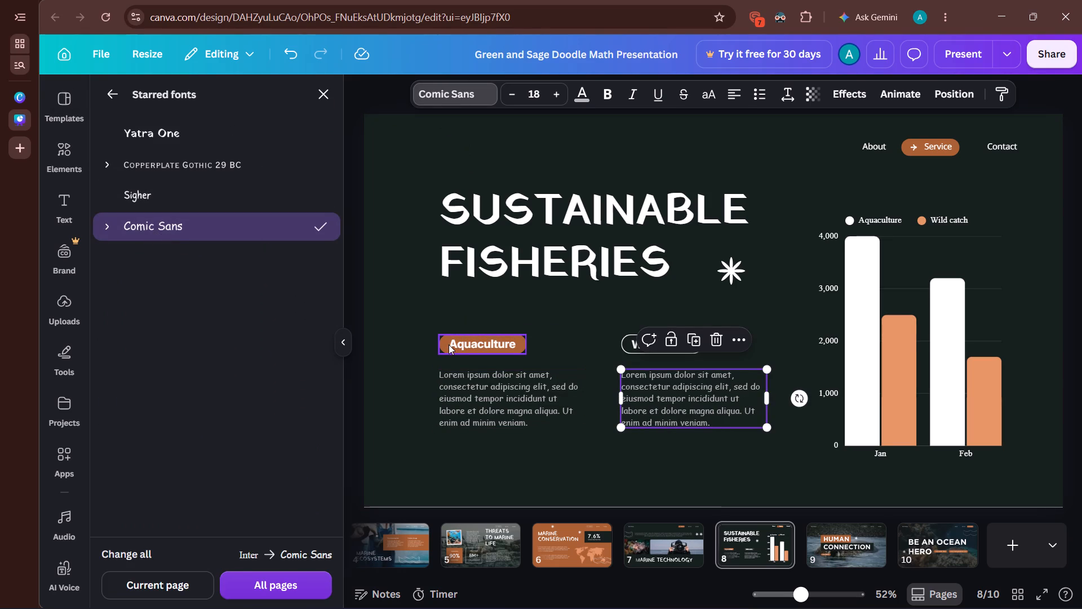
click(638, 462)
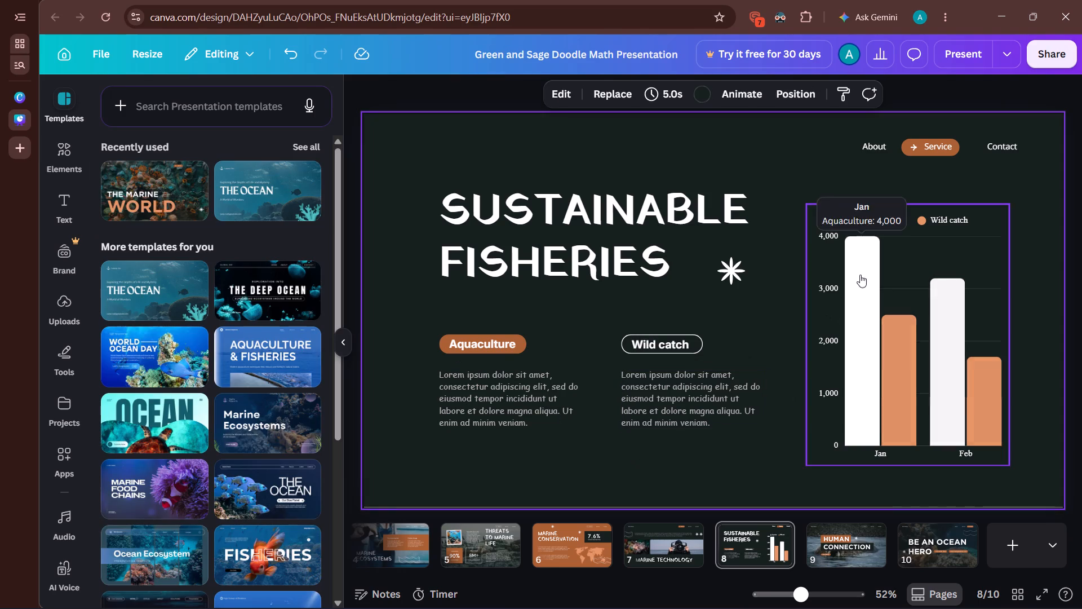
Move the starburst on page 8 slightly closer to the word "FISHERIES" and recolour it light orange from the design's colours.
click(737, 271)
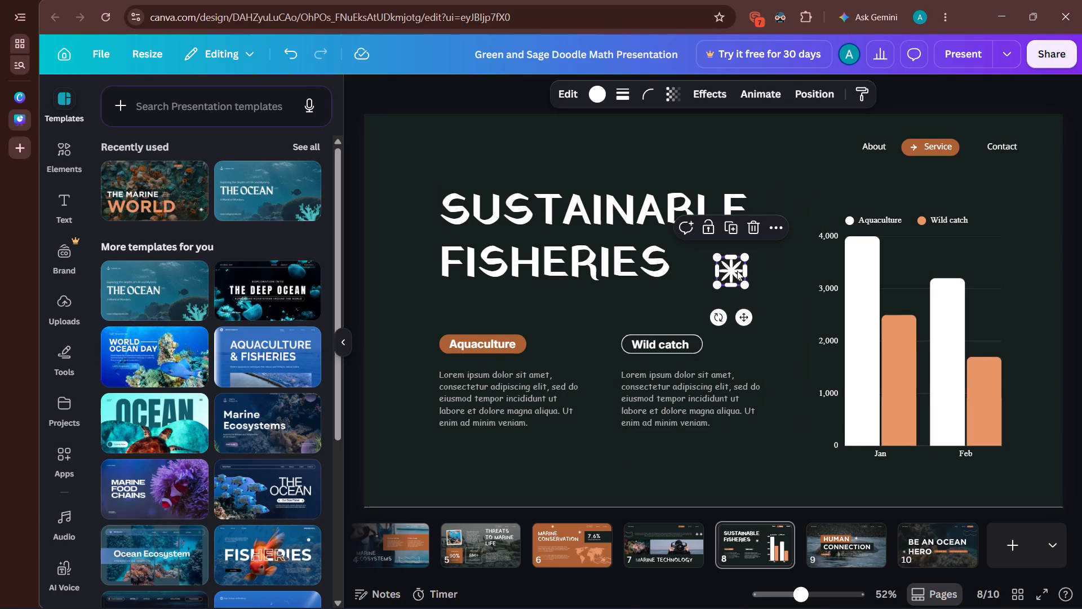
drag(737, 271, 728, 261)
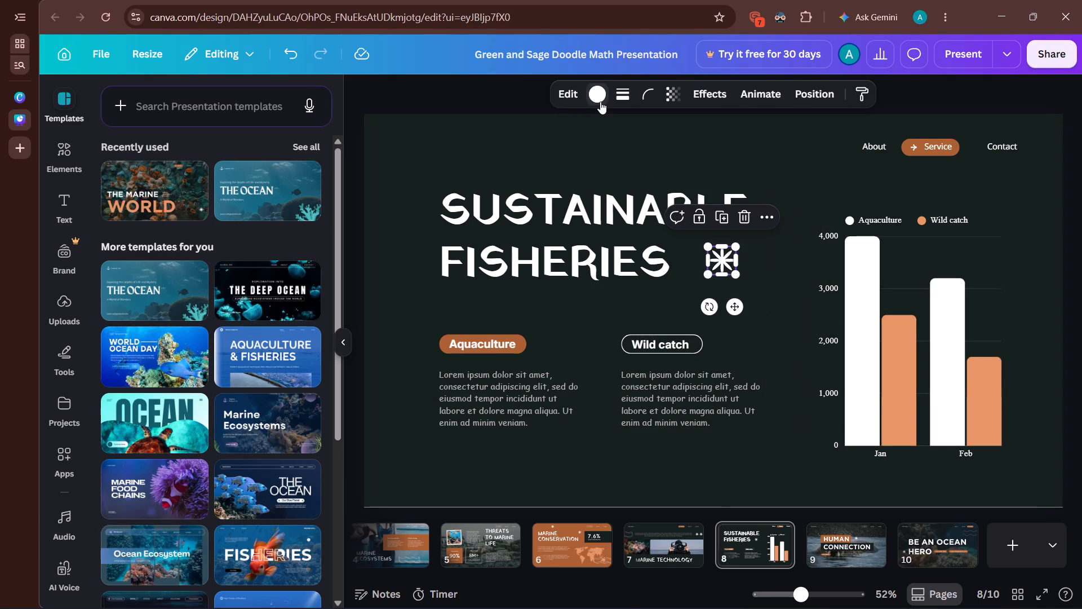
click(596, 95)
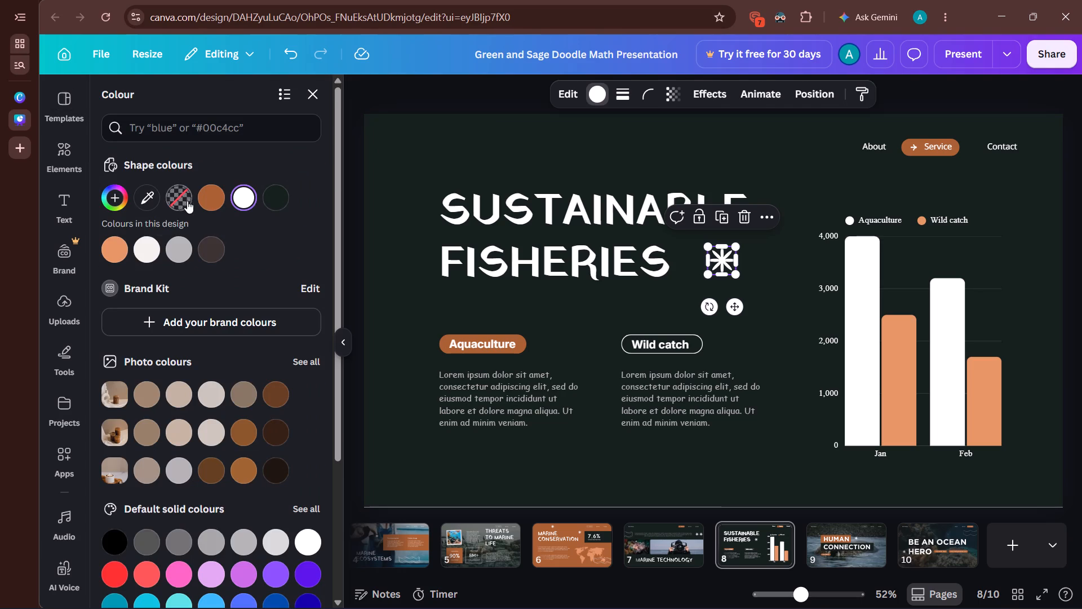
click(225, 197)
click(207, 201)
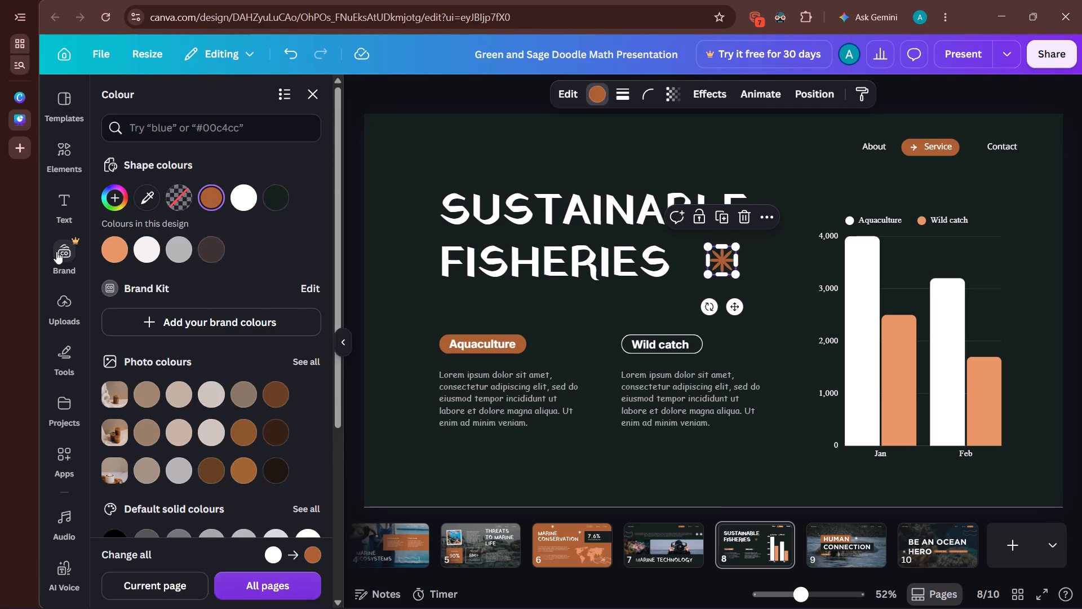
click(114, 243)
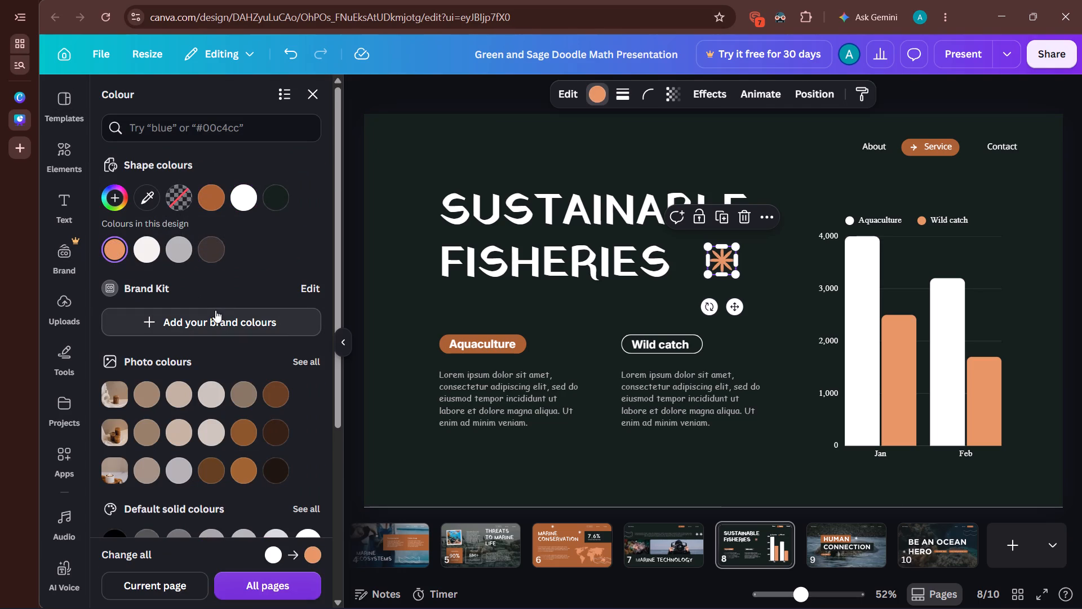
Duplicate the light orange starburst on page 8 and place the copy near the page's bottom-left corner, below the Aquaculture paragraph.
click(719, 217)
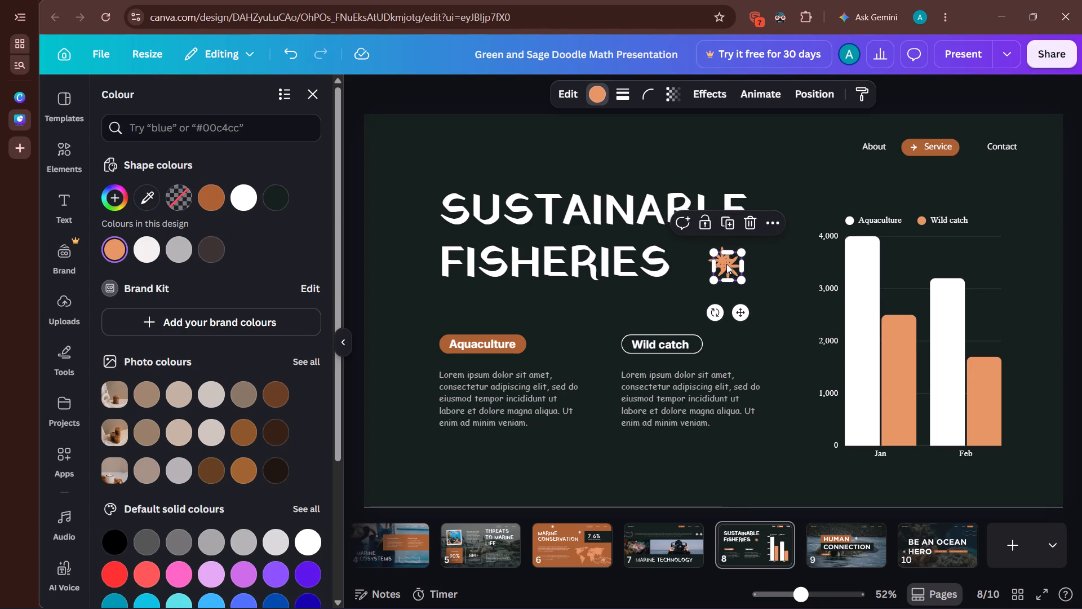
drag(726, 264, 641, 299)
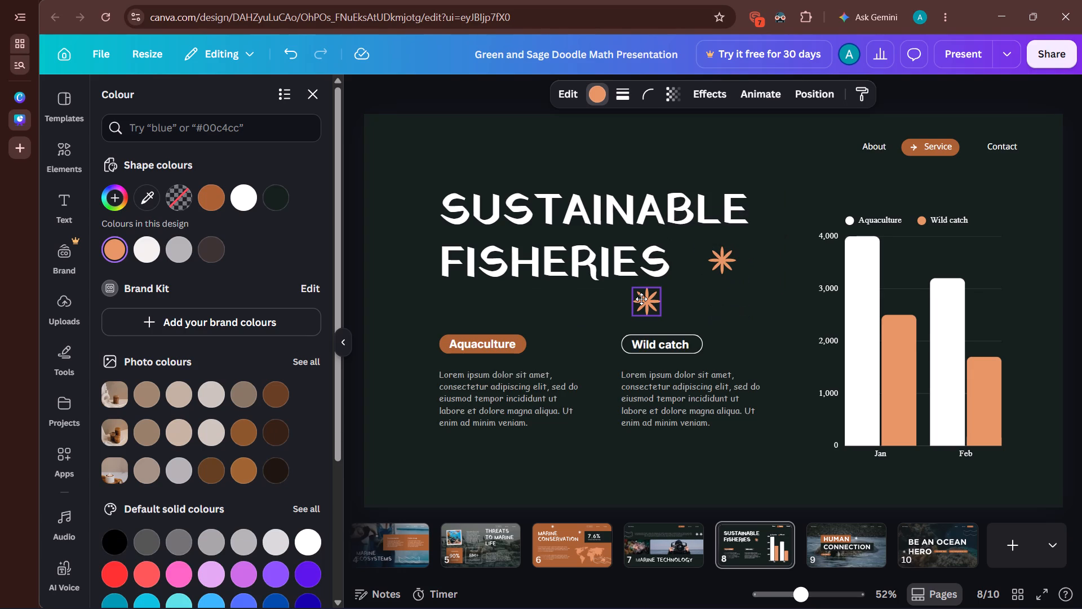
drag(641, 299, 673, 260)
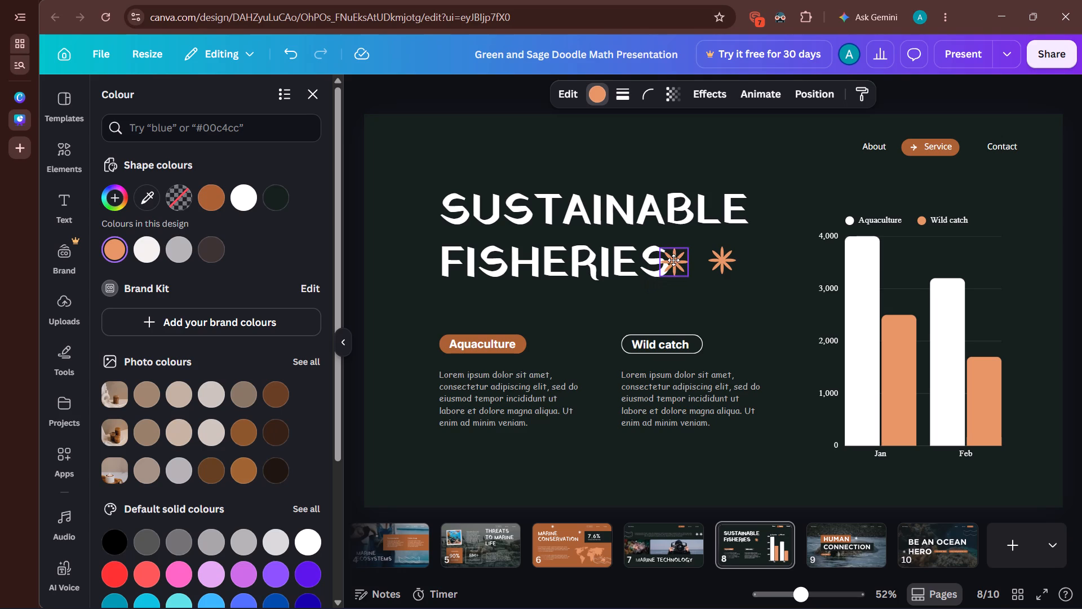
drag(673, 260, 651, 298)
drag(651, 298, 496, 417)
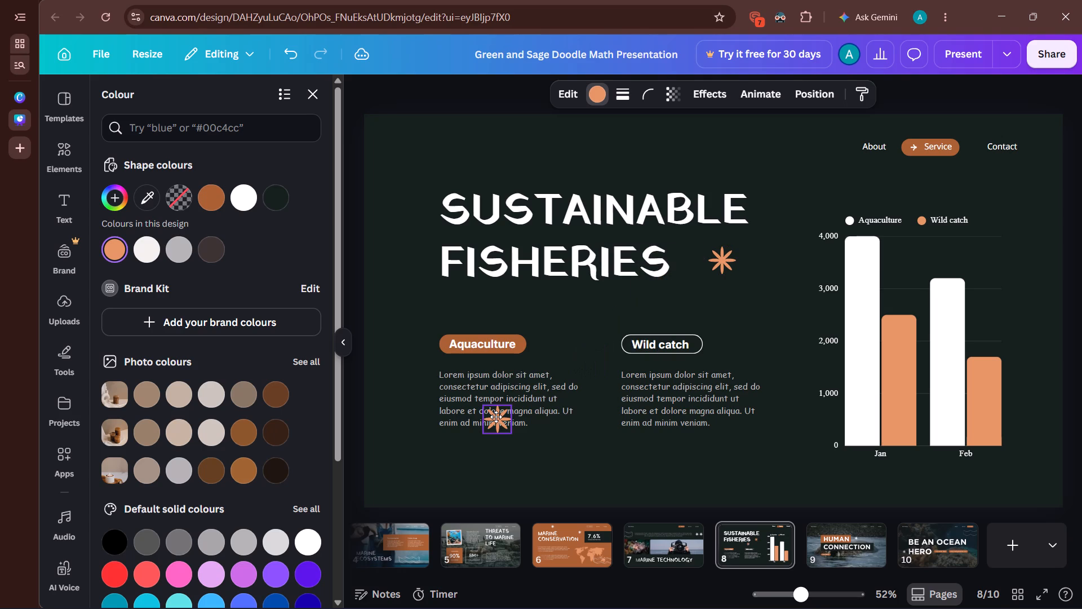
drag(496, 417, 413, 474)
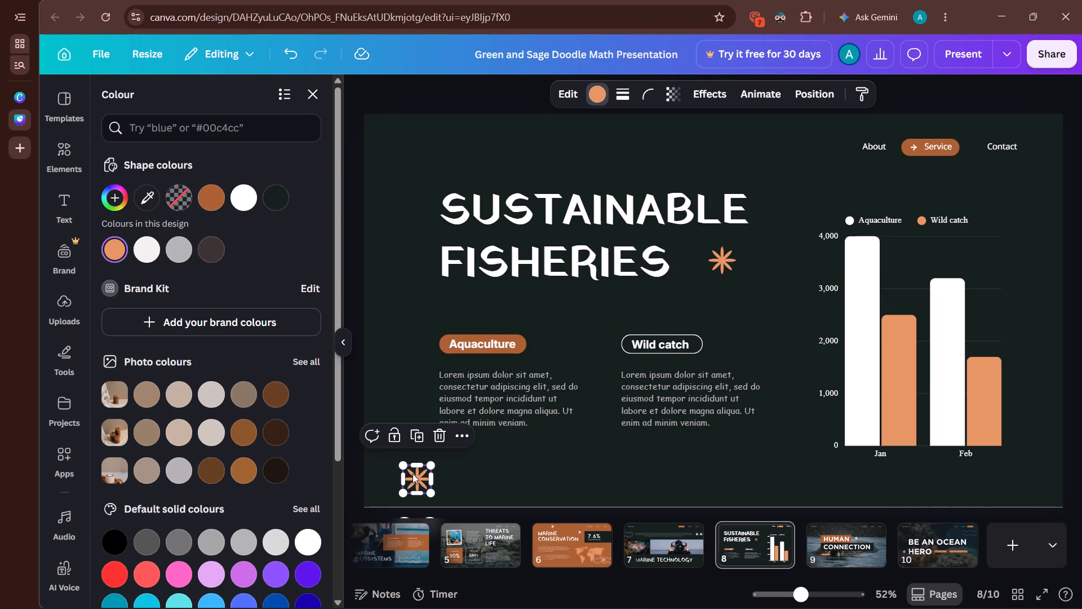
click(405, 446)
click(417, 406)
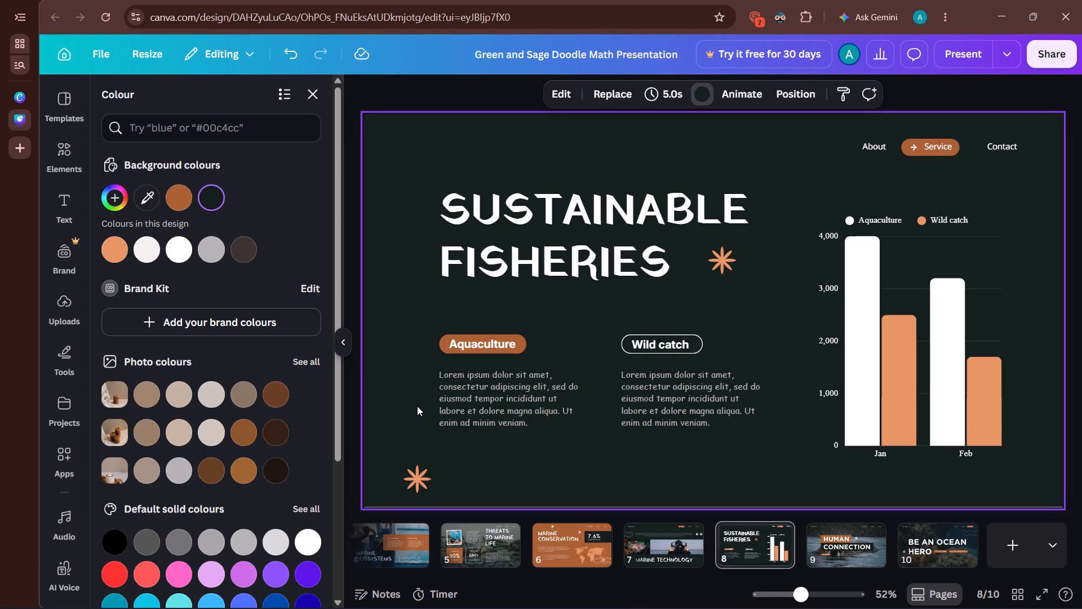
Go to page 9 and change the "HUMAN CONNECTION" title to the Yatra One font.
click(976, 97)
key(Right)
key(Right)
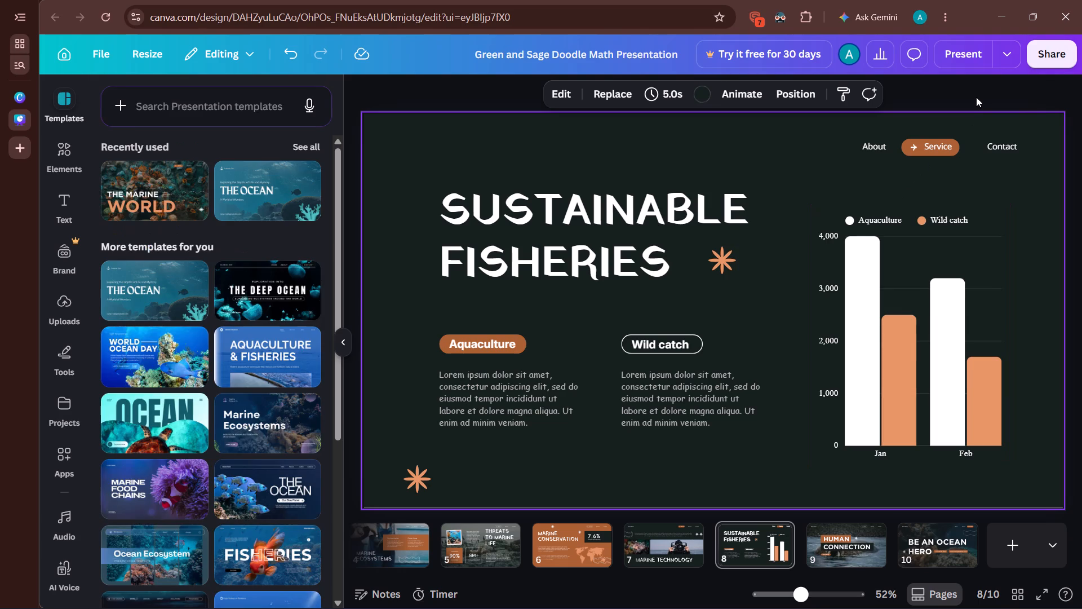
click(841, 131)
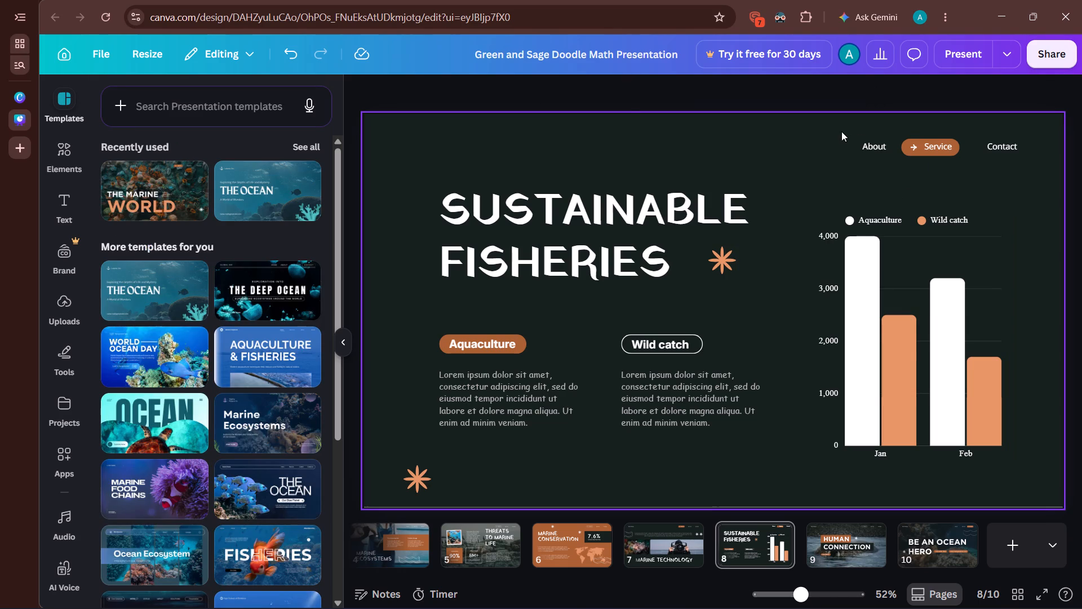
key(Right)
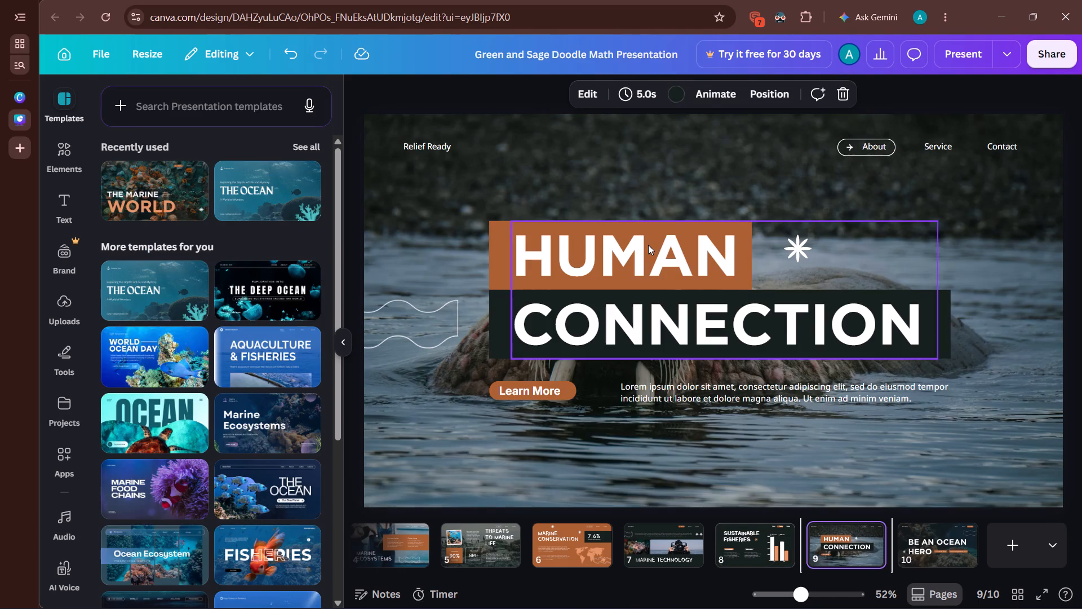
click(648, 245)
click(470, 94)
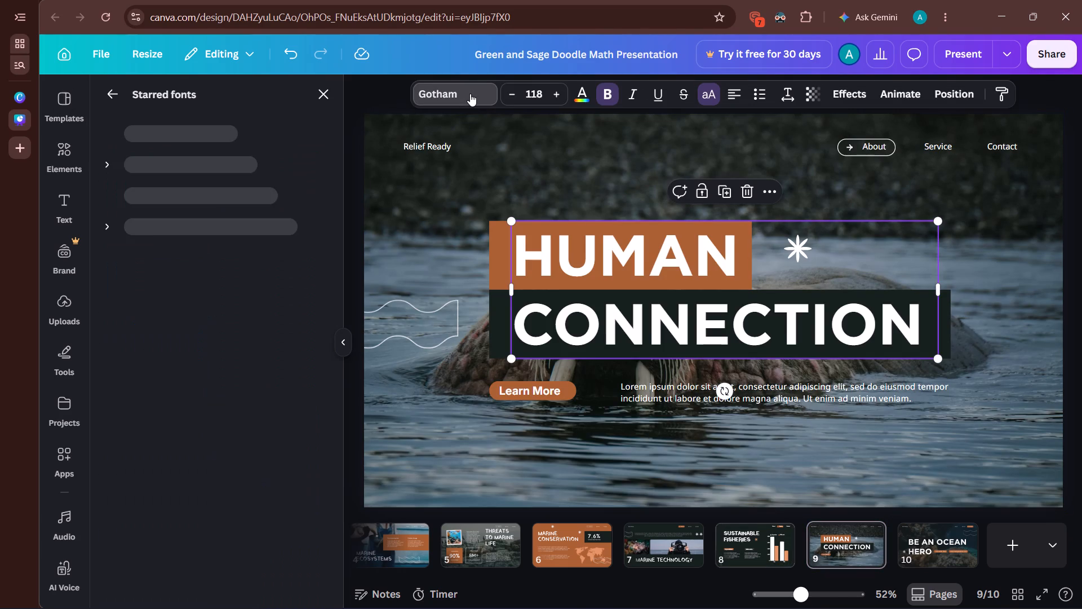
click(212, 138)
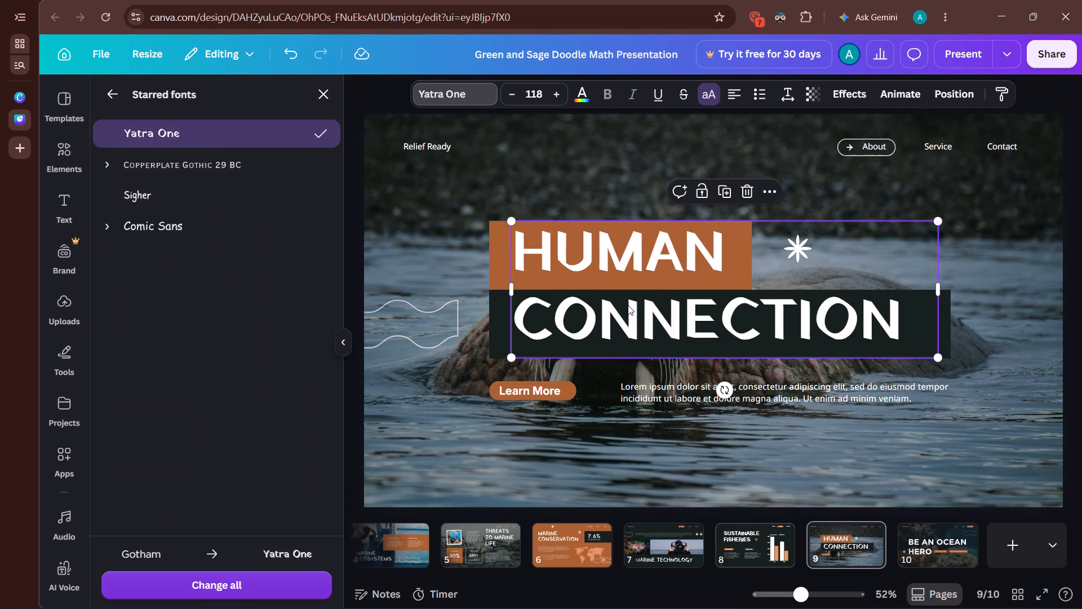
Shift the "HUMAN CONNECTION" title on page 9 slightly left within its orange and dark background boxes.
drag(628, 305, 618, 308)
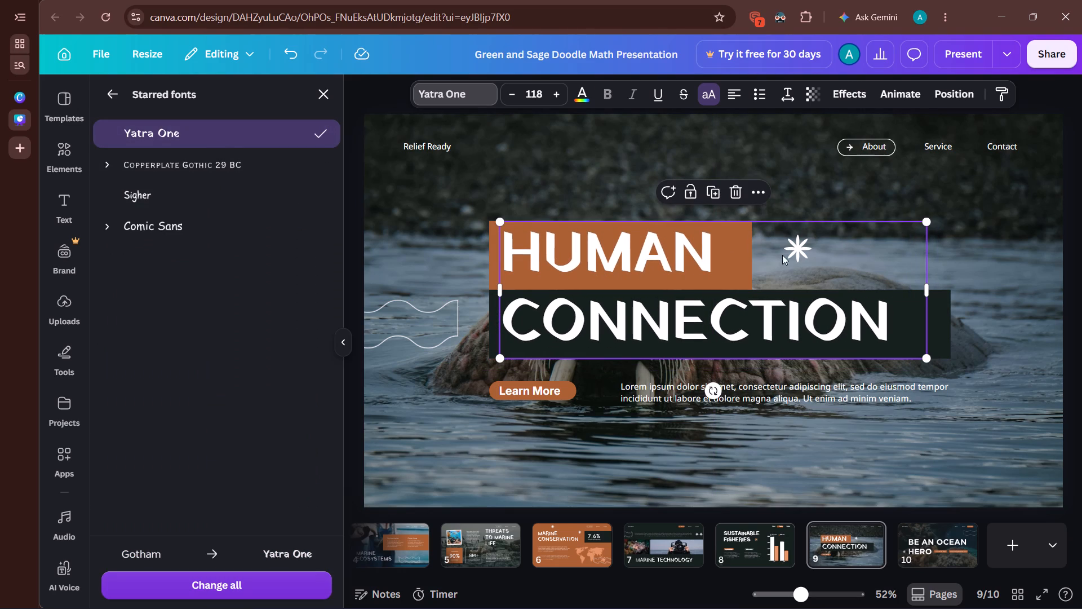
Recolour the white starburst beside "HUMAN" on page 9 to dark greyturquoise #161f1d.
click(805, 253)
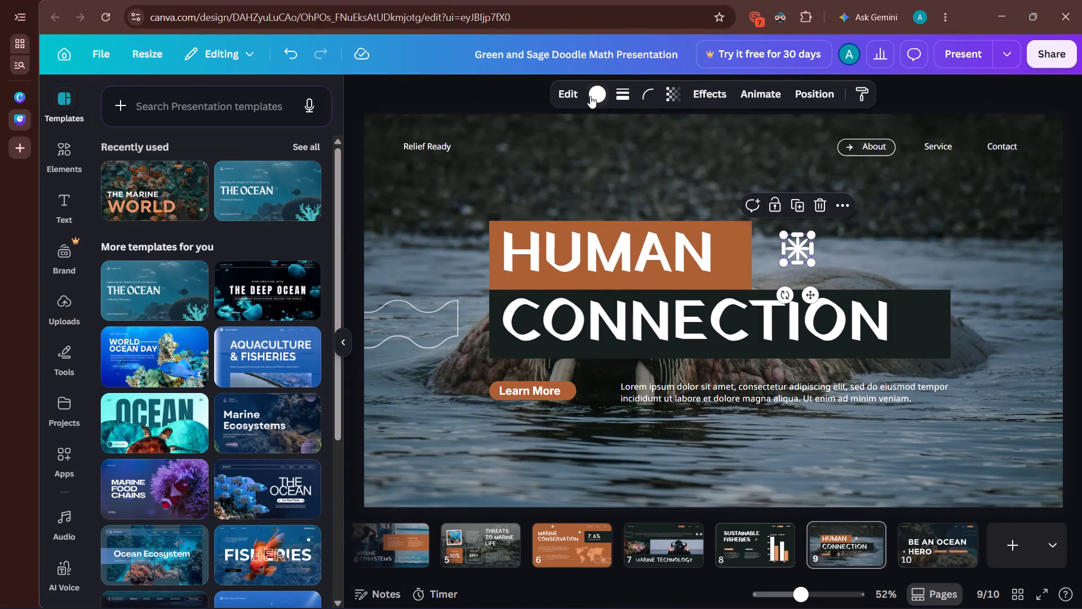
click(588, 93)
click(202, 199)
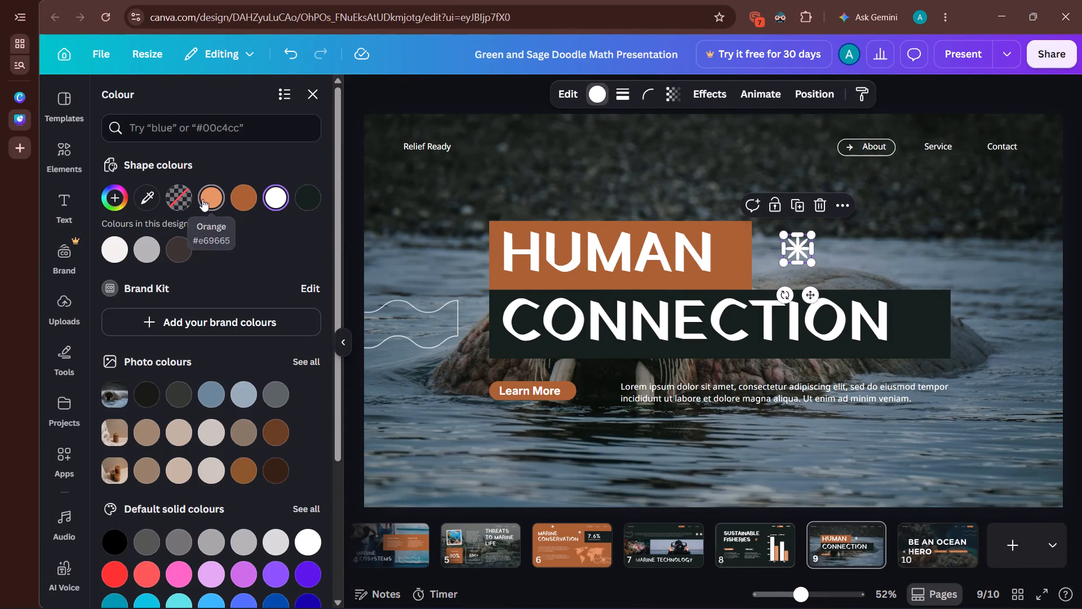
click(309, 198)
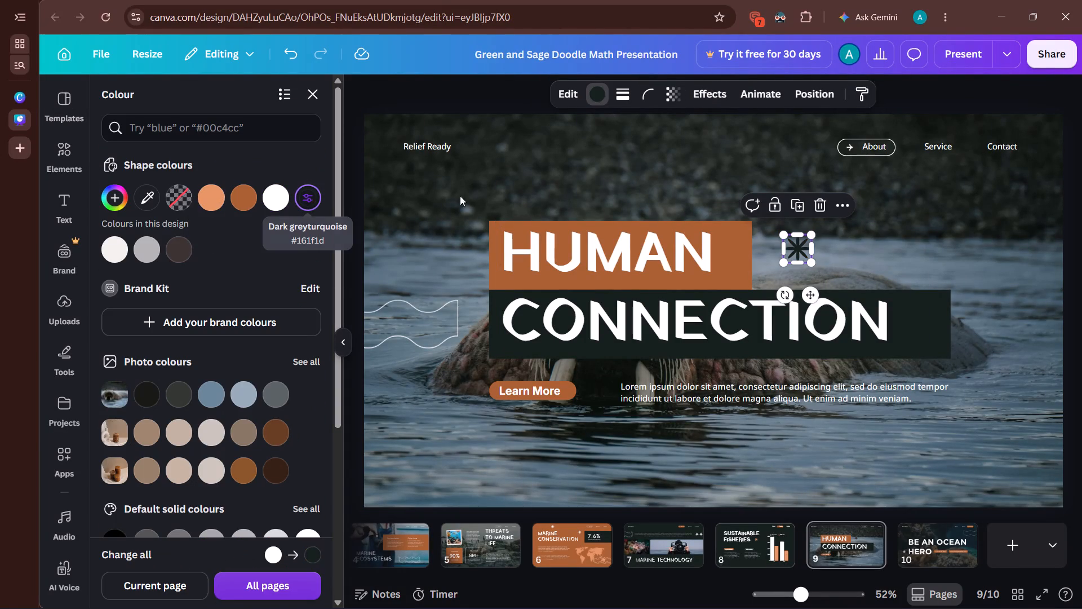
Duplicate the dark starburst on page 9 and place the copy near the page's bottom-left corner.
click(790, 202)
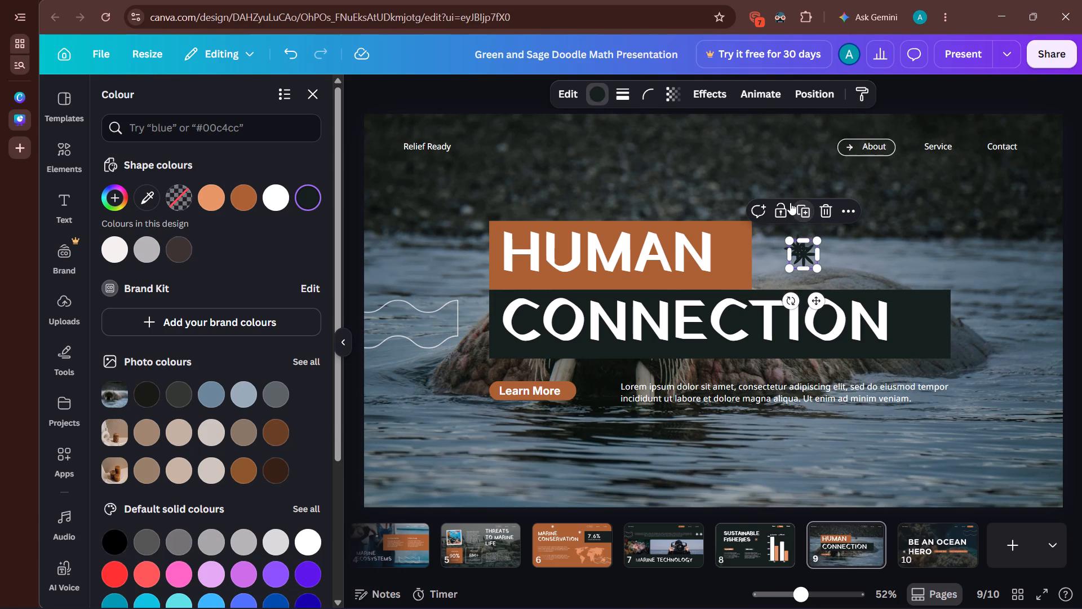
drag(802, 251, 416, 474)
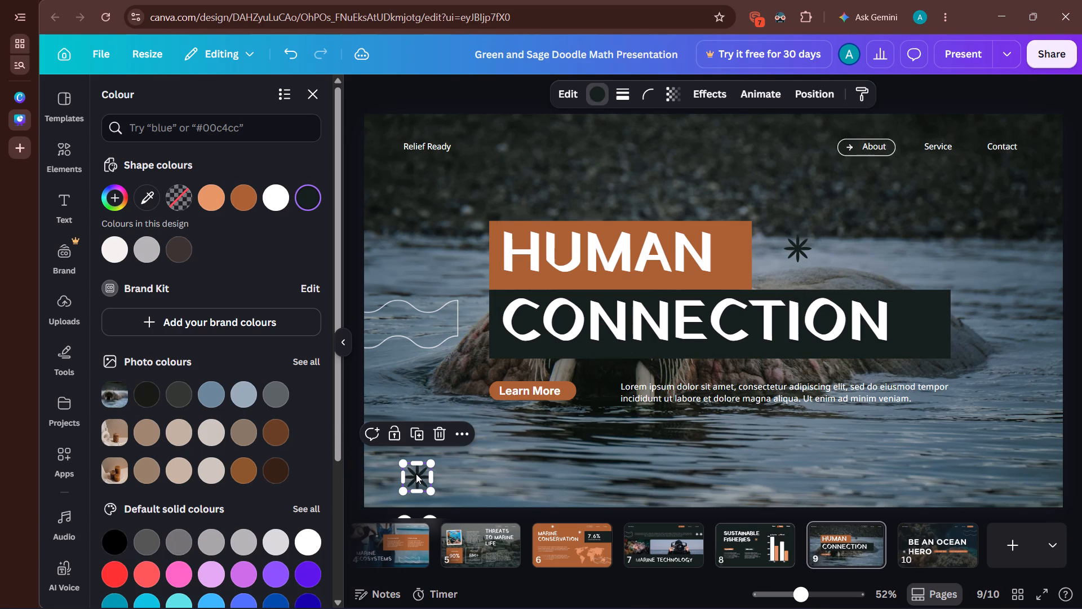
drag(416, 474, 407, 474)
Duplicate the wavy outline at page 9's left edge and set the copy's stroke to the near-black photo colour.
click(422, 326)
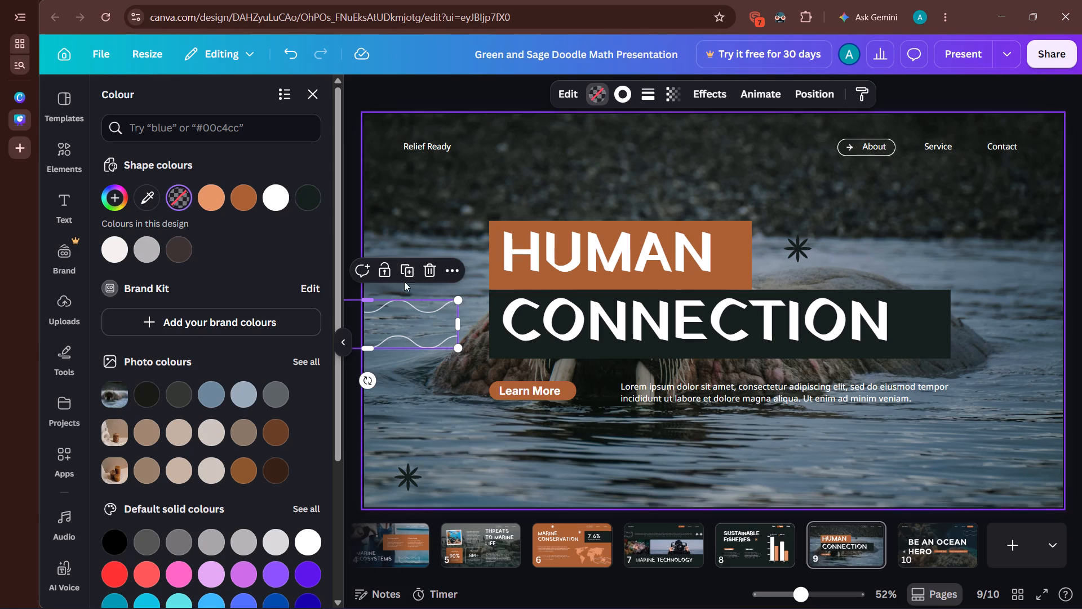
click(407, 270)
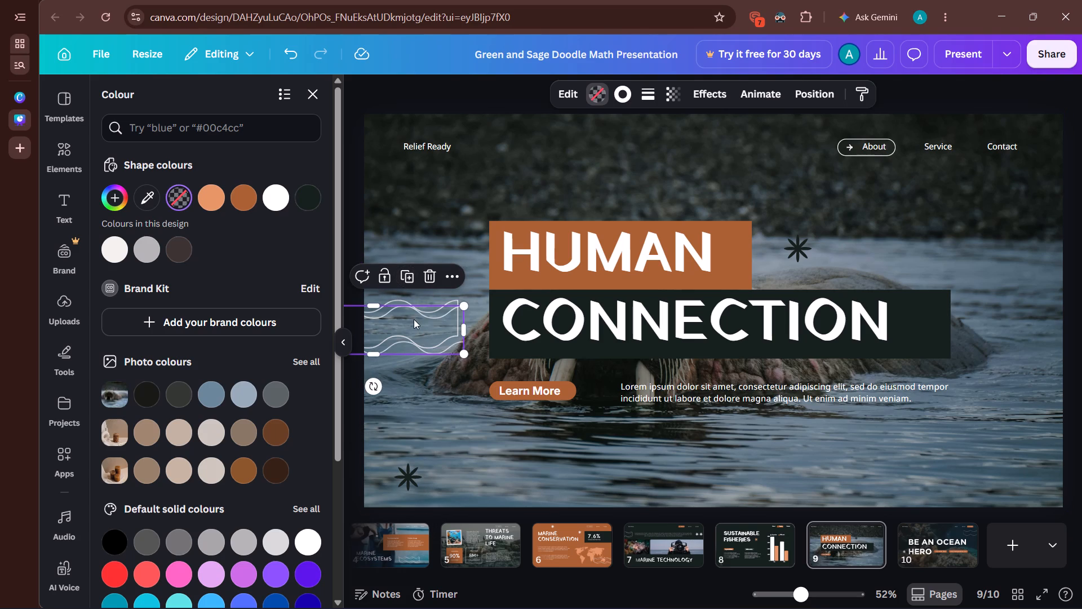
click(628, 100)
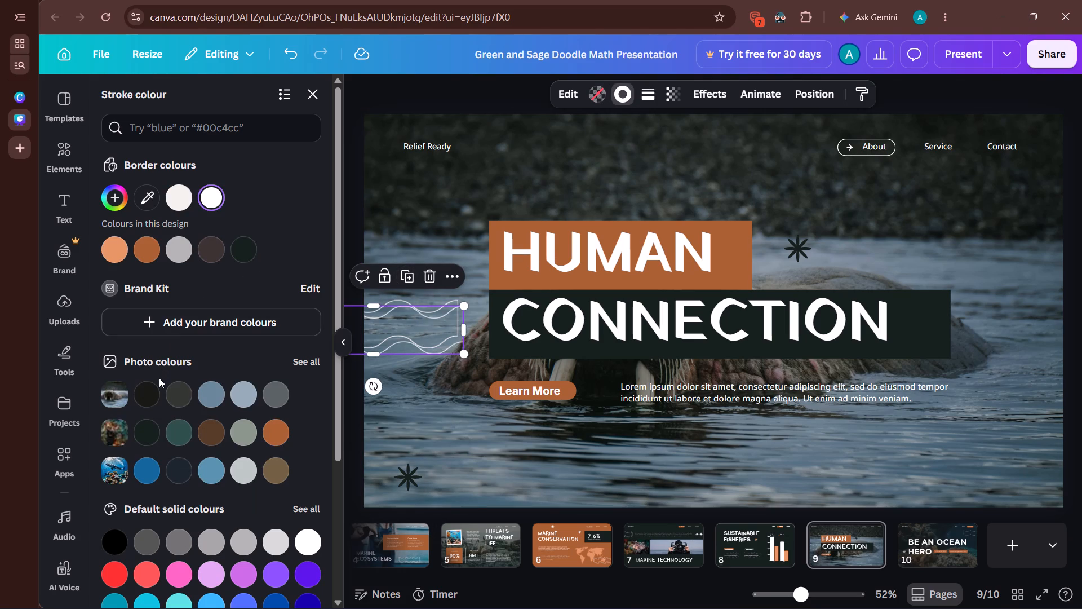
click(153, 391)
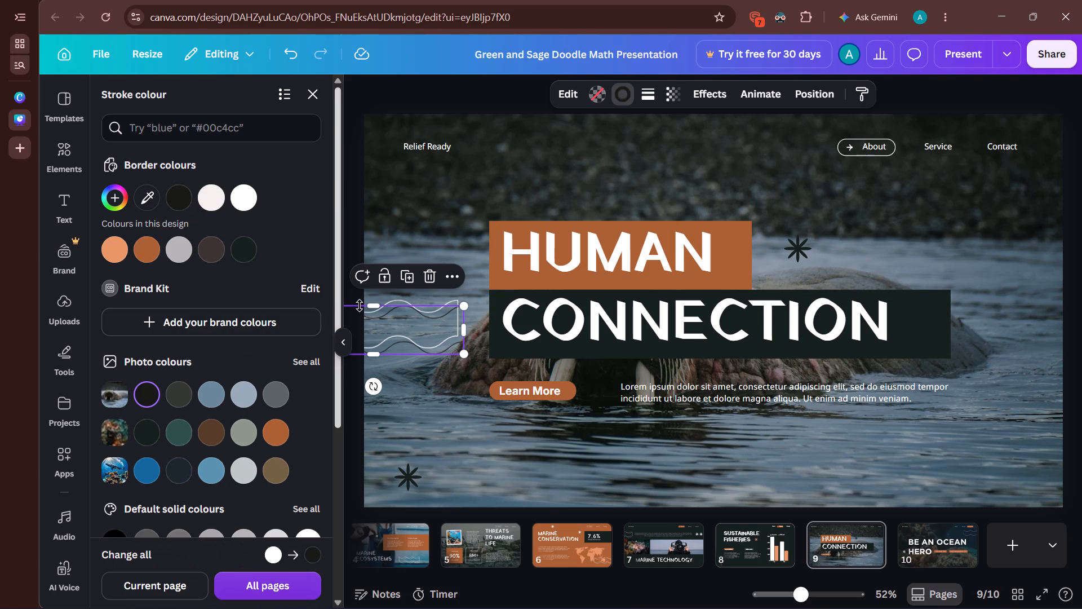
Move the original white wavy outline slightly right and down so it sits just below its near-black copy.
click(398, 317)
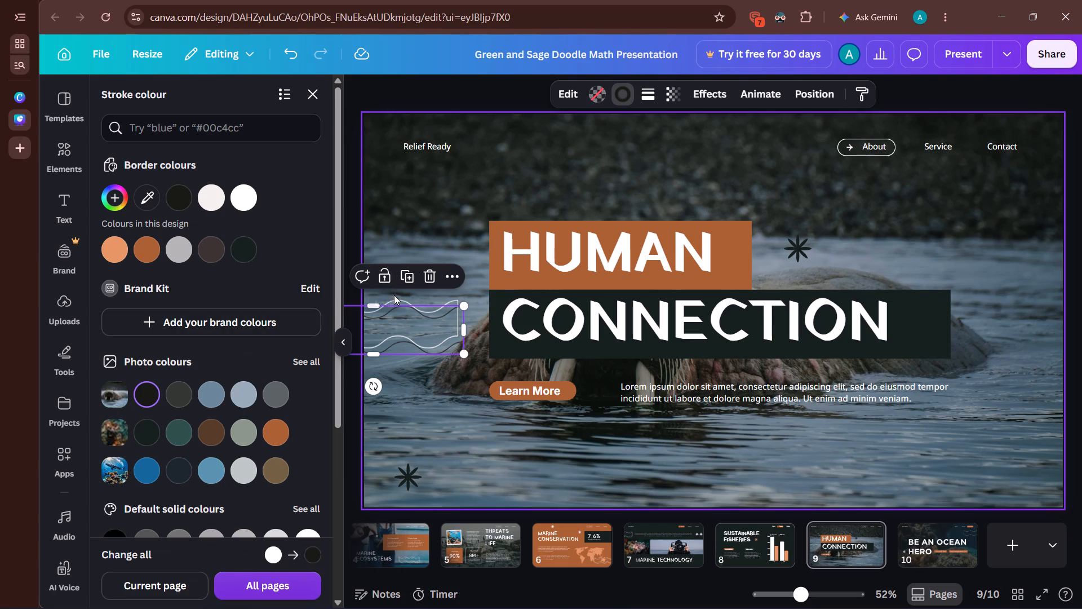
click(407, 235)
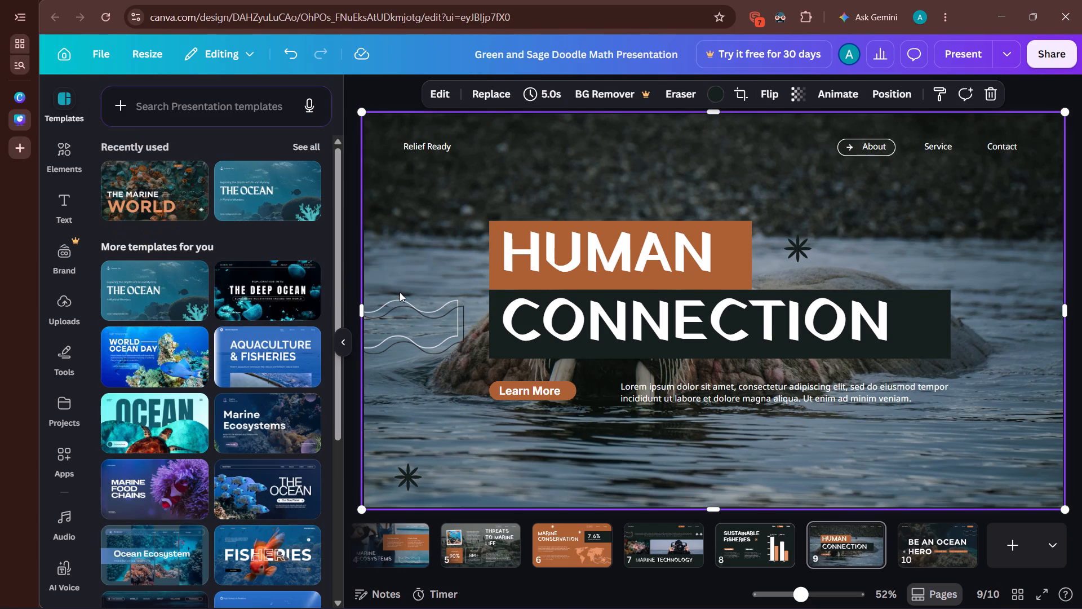
click(400, 303)
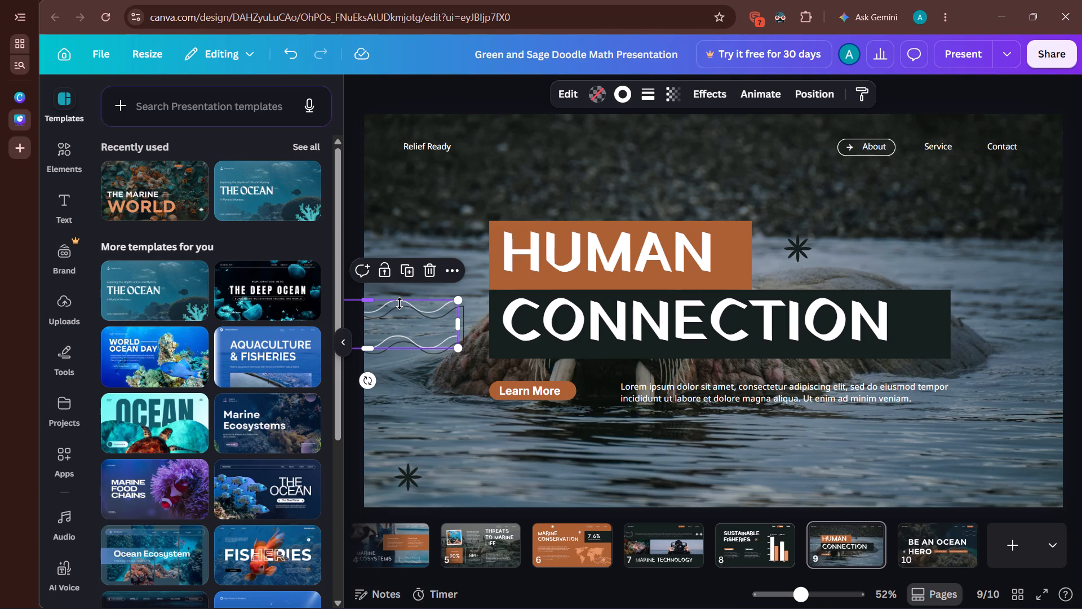
click(619, 91)
drag(416, 307, 427, 326)
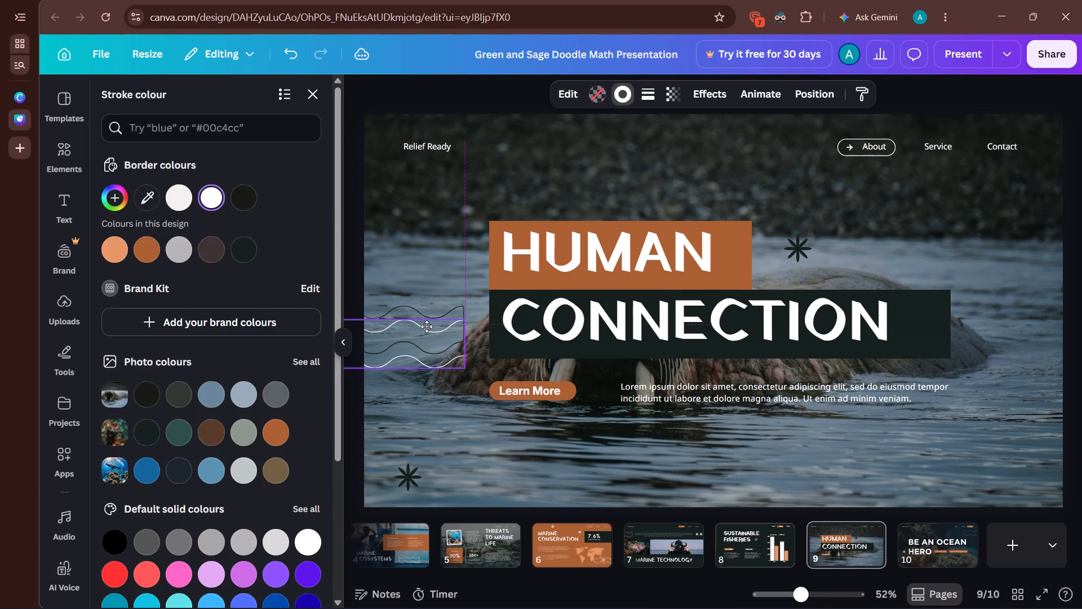
drag(427, 326, 425, 321)
click(424, 244)
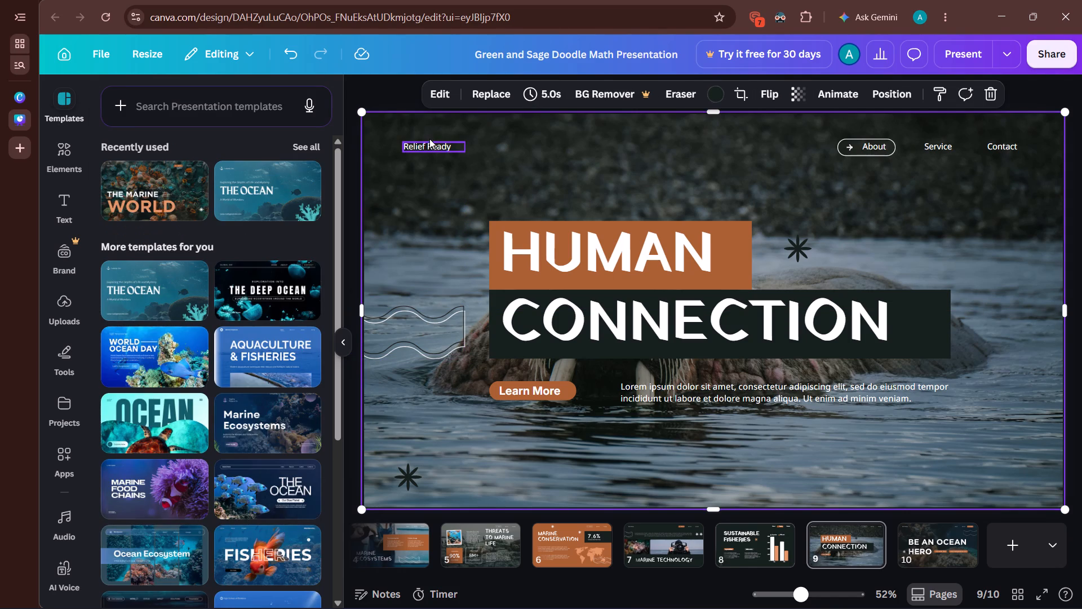
Delete the "Relief Ready" header text from page 9.
click(429, 140)
click(429, 144)
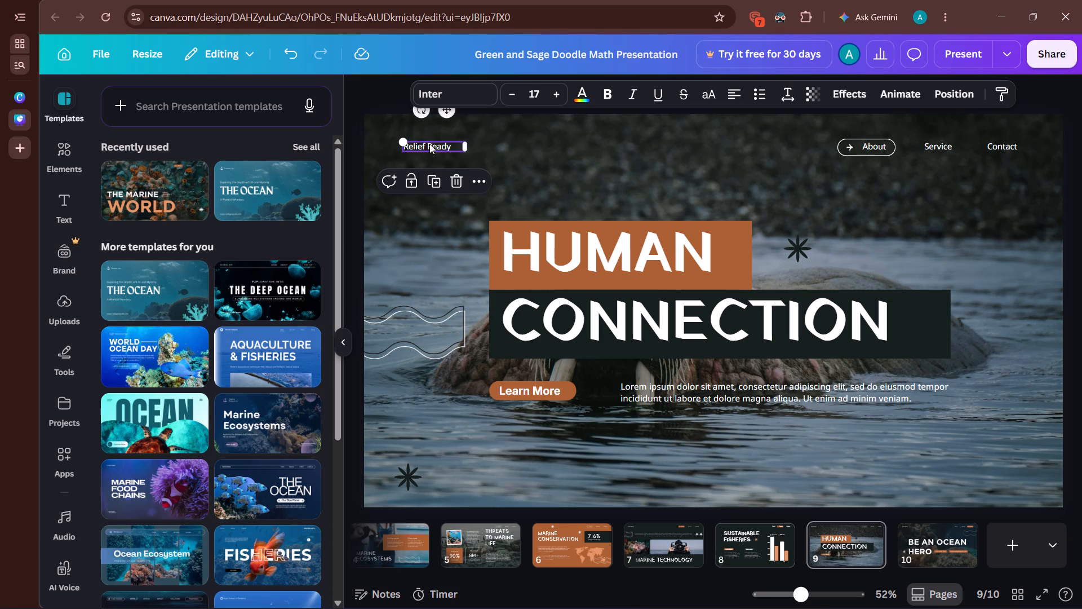
click(429, 144)
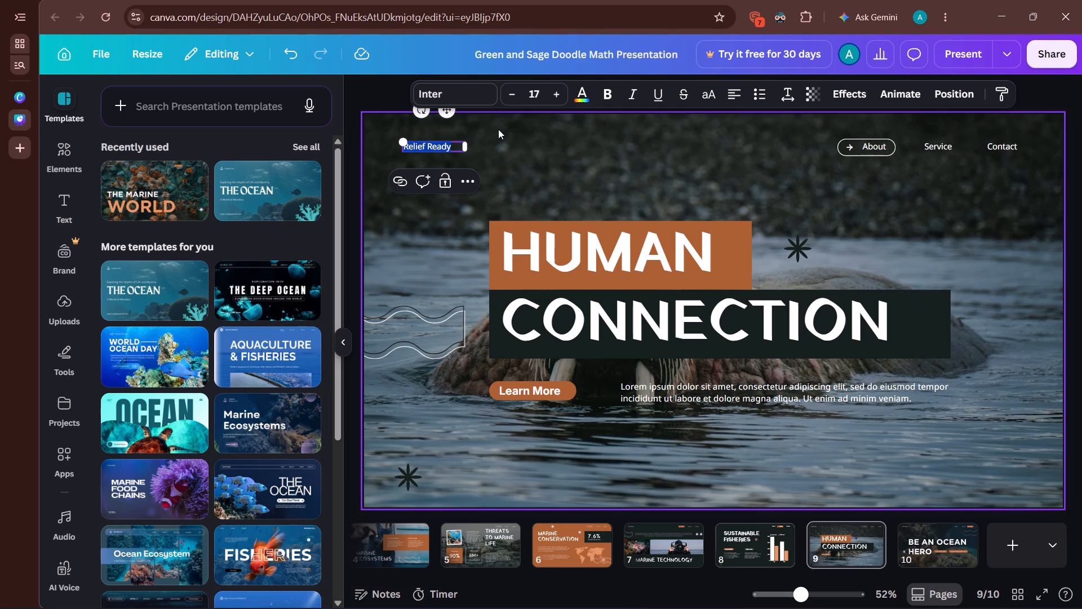
click(391, 82)
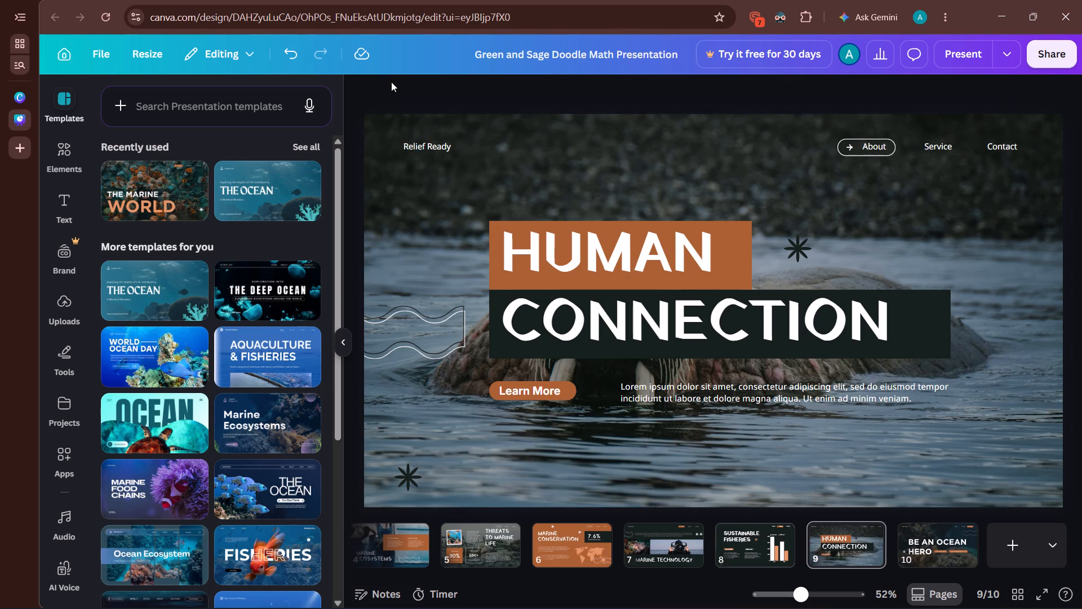
click(420, 145)
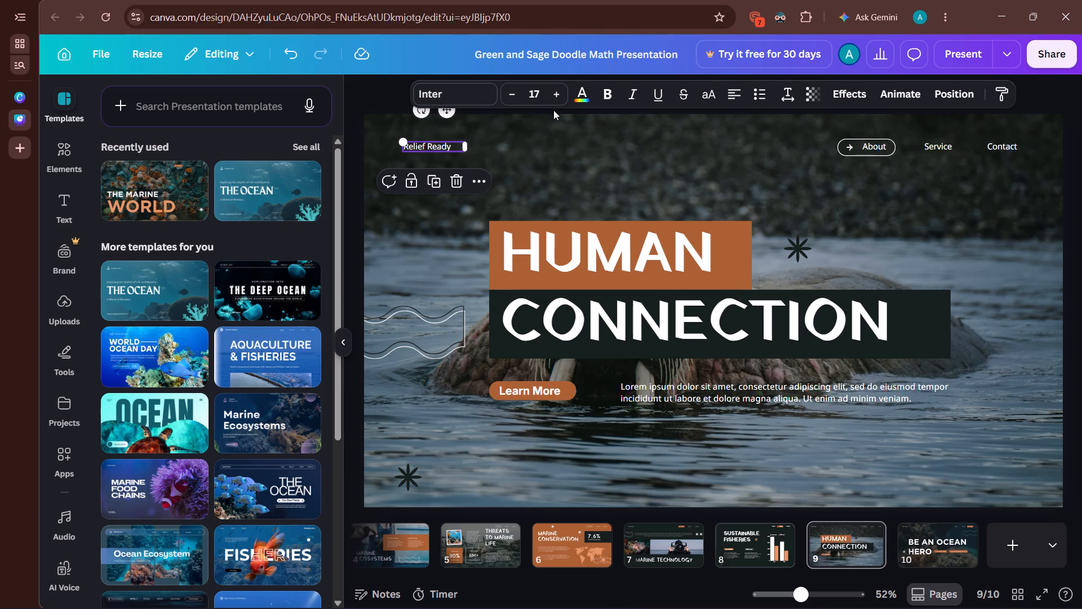
click(449, 179)
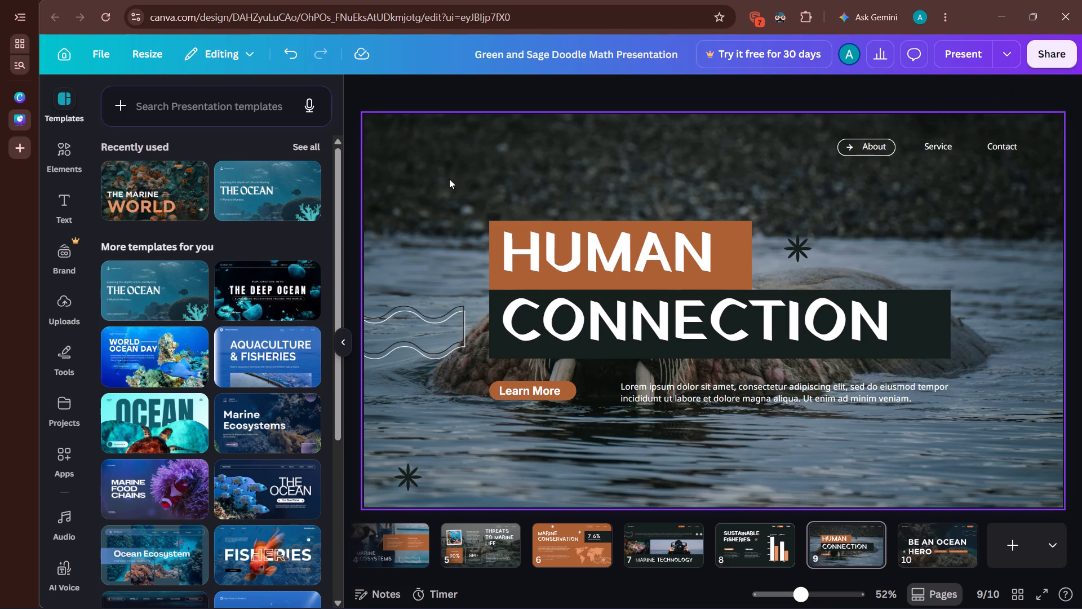
Change the lorem ipsum paragraph below the "HUMAN CONNECTION" title to the Comic Sans font.
click(796, 244)
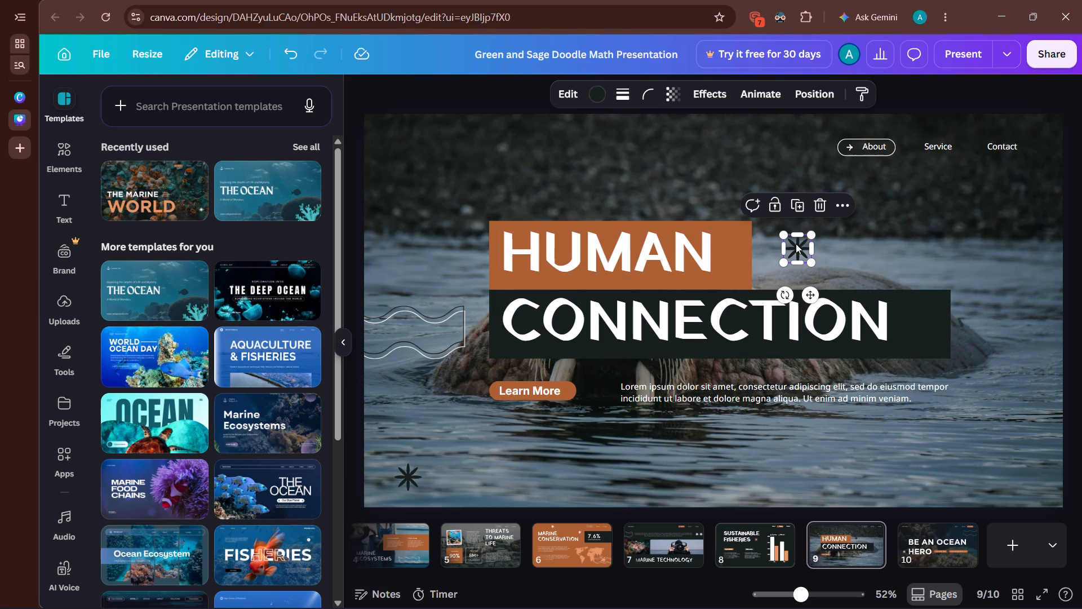
click(915, 242)
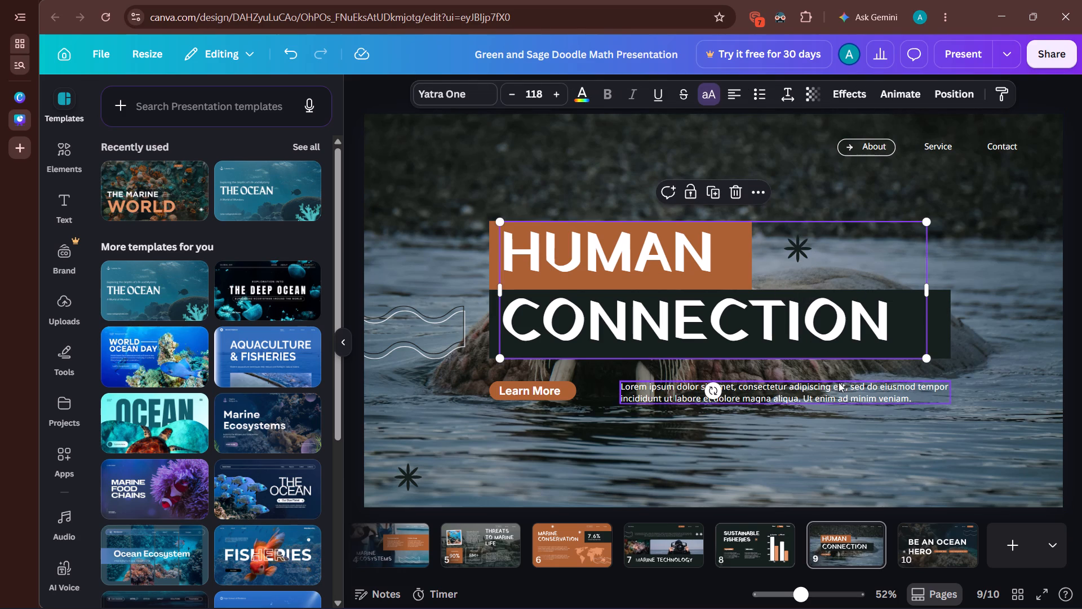
click(839, 382)
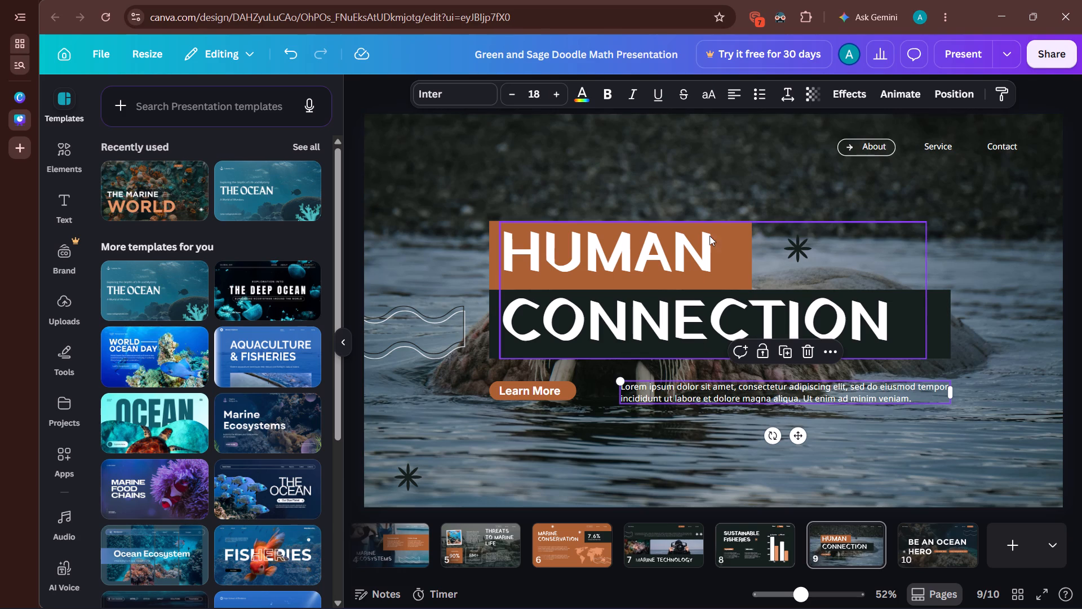
click(476, 94)
click(241, 216)
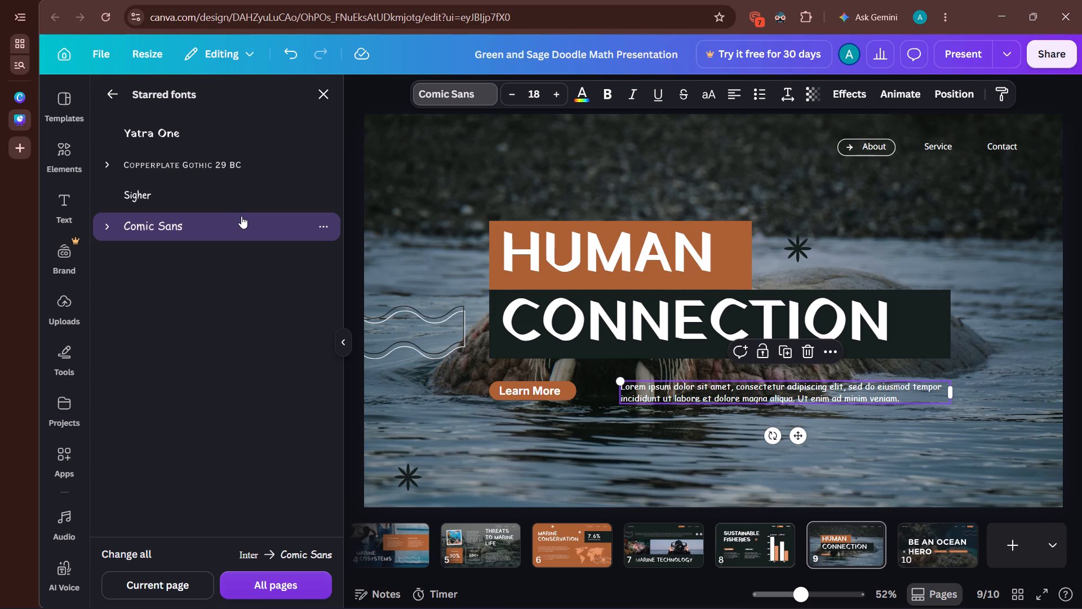
Try light orange and light grey on the "Learn More" pill shape, then recolour it near-black from the design's colours.
click(493, 391)
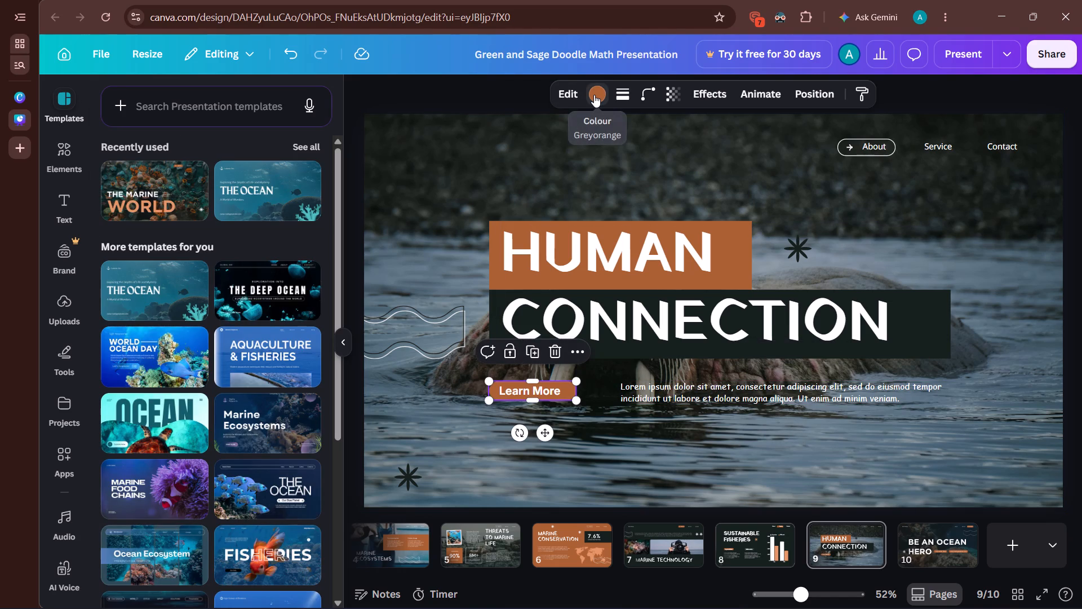
click(594, 95)
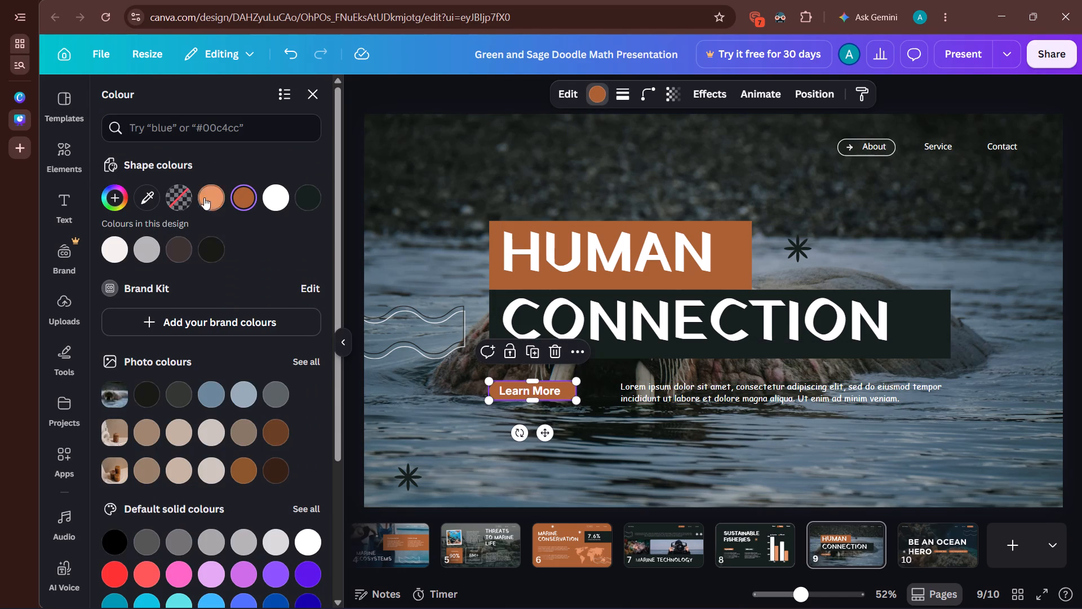
click(215, 188)
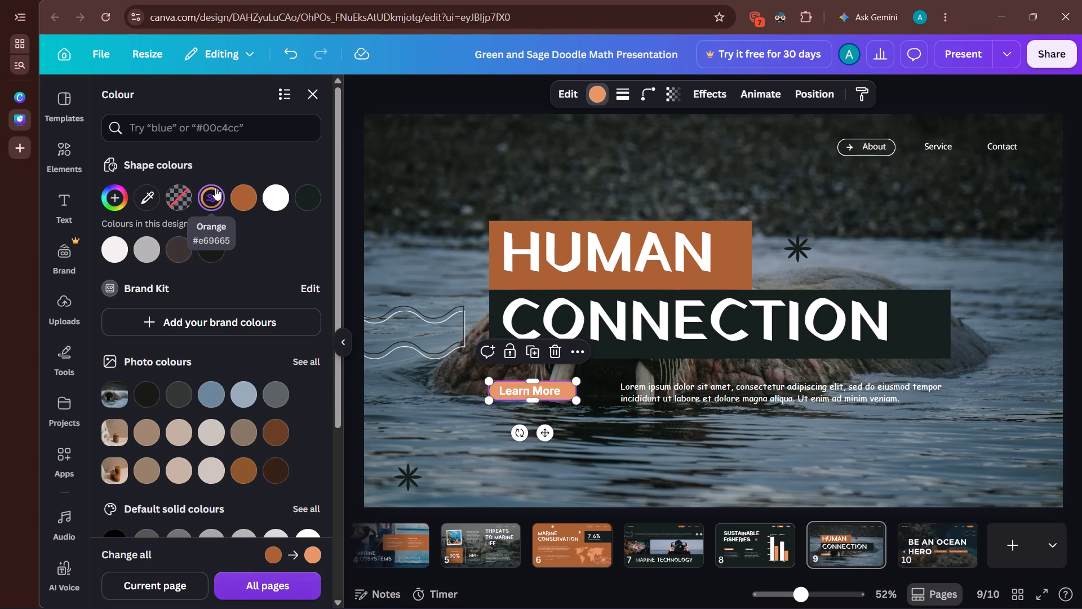
click(158, 253)
click(210, 253)
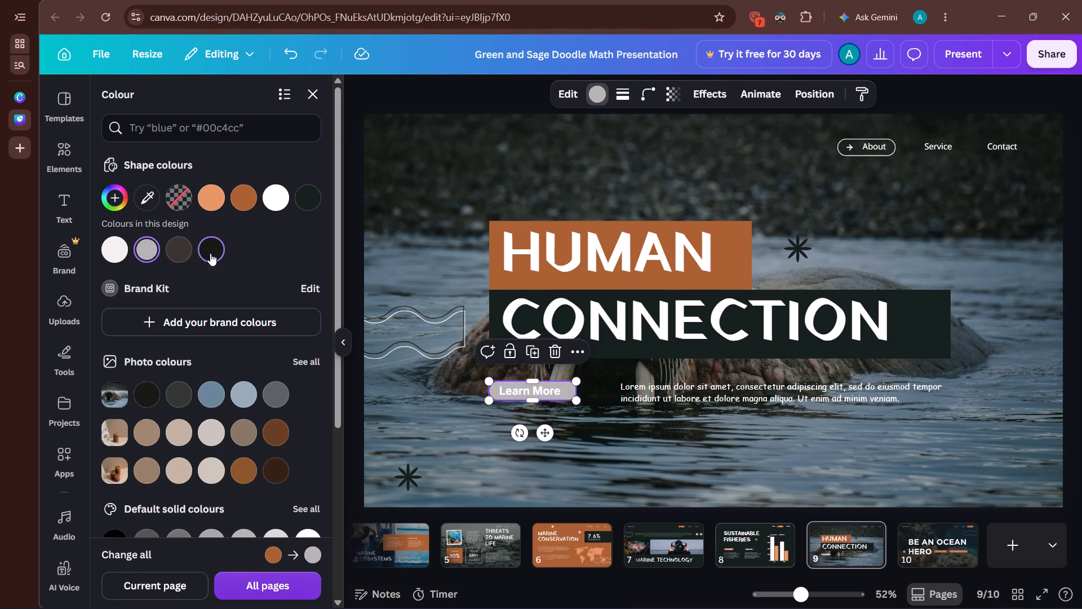
click(273, 256)
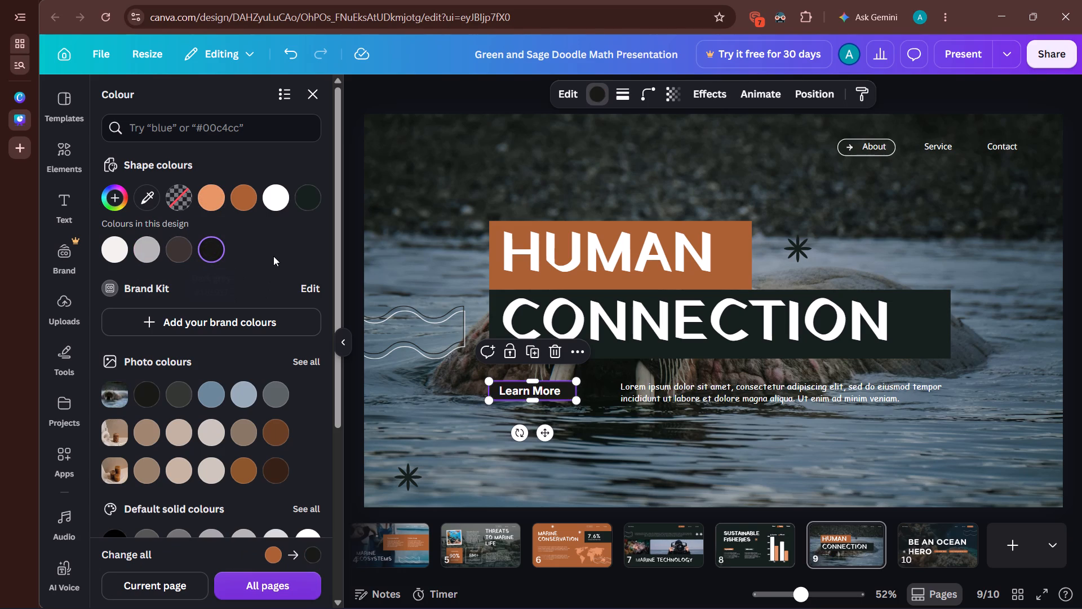
click(441, 218)
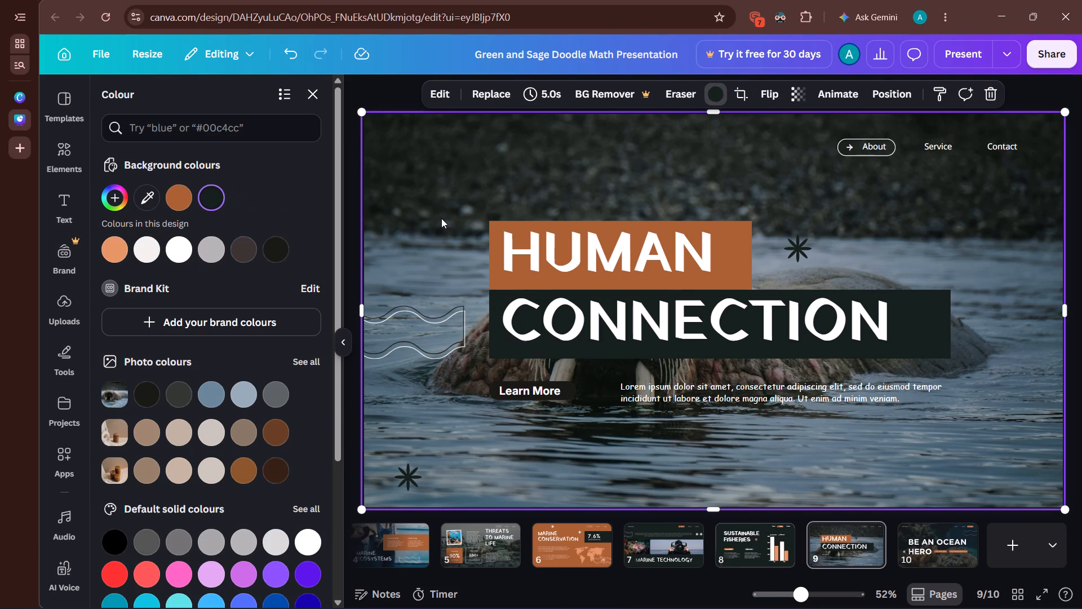
Change the "BE AN OCEAN HERO" title on page 10 to the same hand-drawn display font as the other page titles.
click(721, 473)
key(Left)
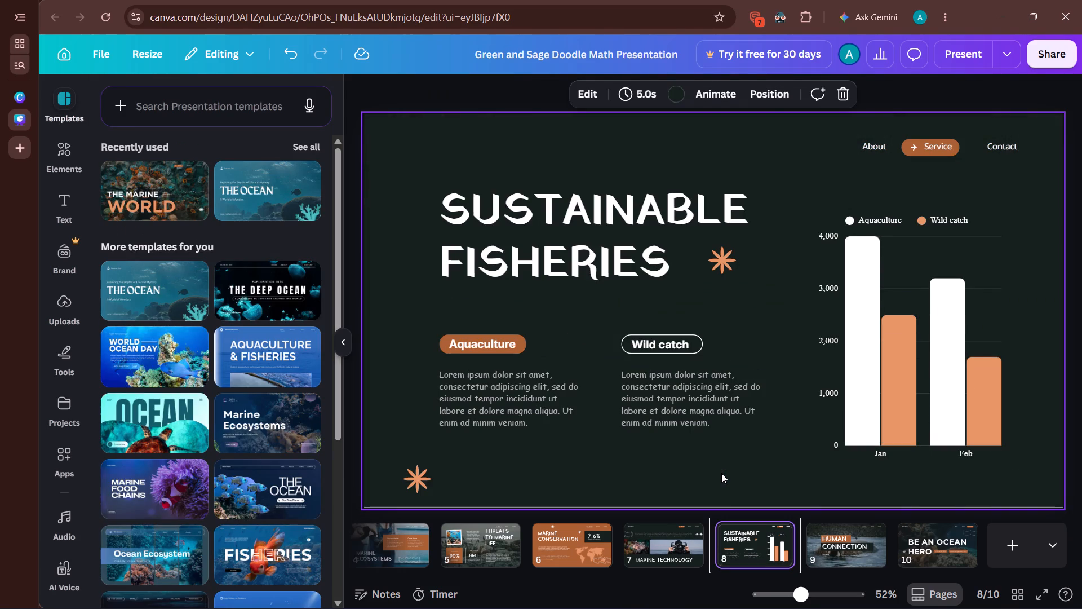
key(Right)
key(Right)
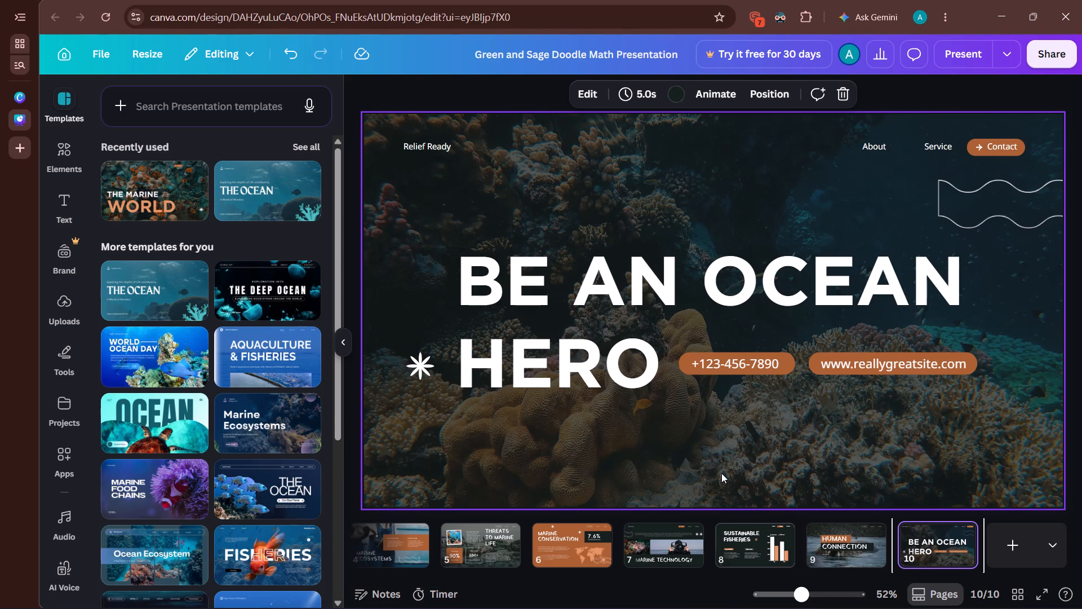
click(554, 300)
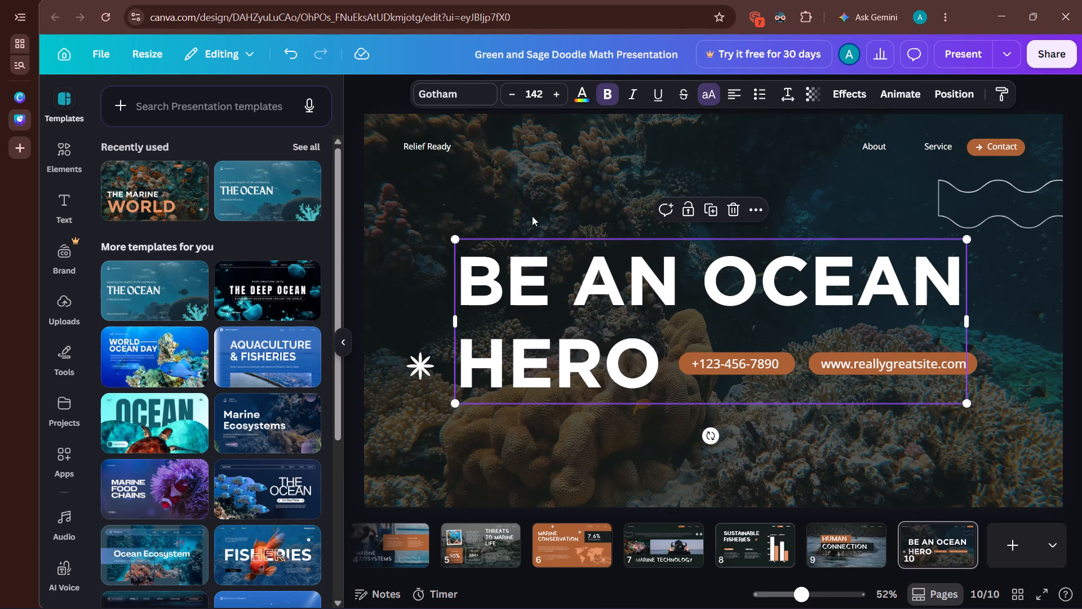
click(468, 93)
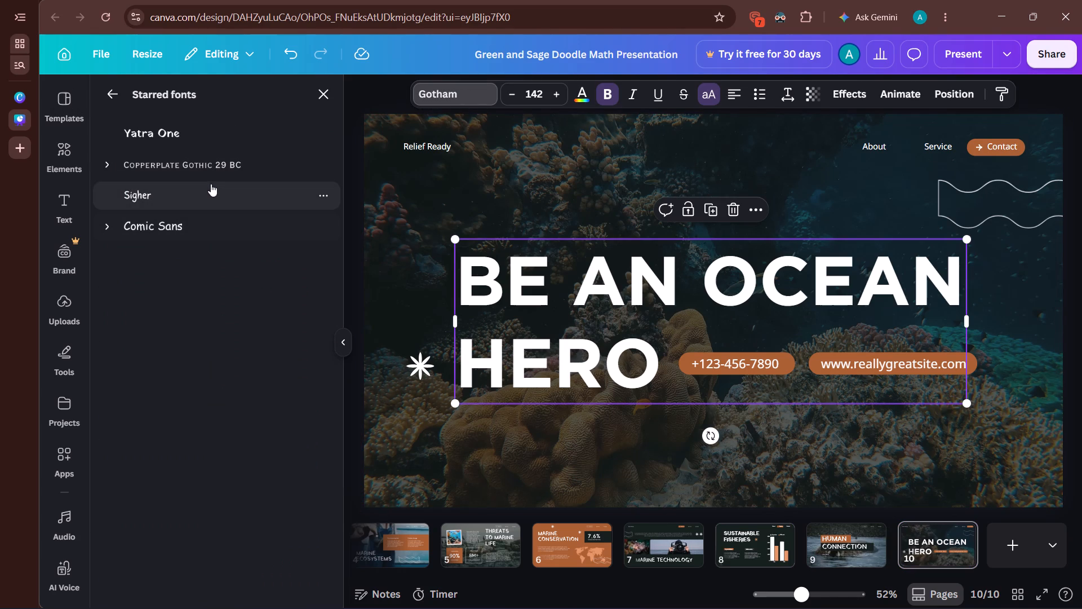
Set the "BE AN OCEAN HERO" title on page 10 to the Yatra One font.
click(196, 141)
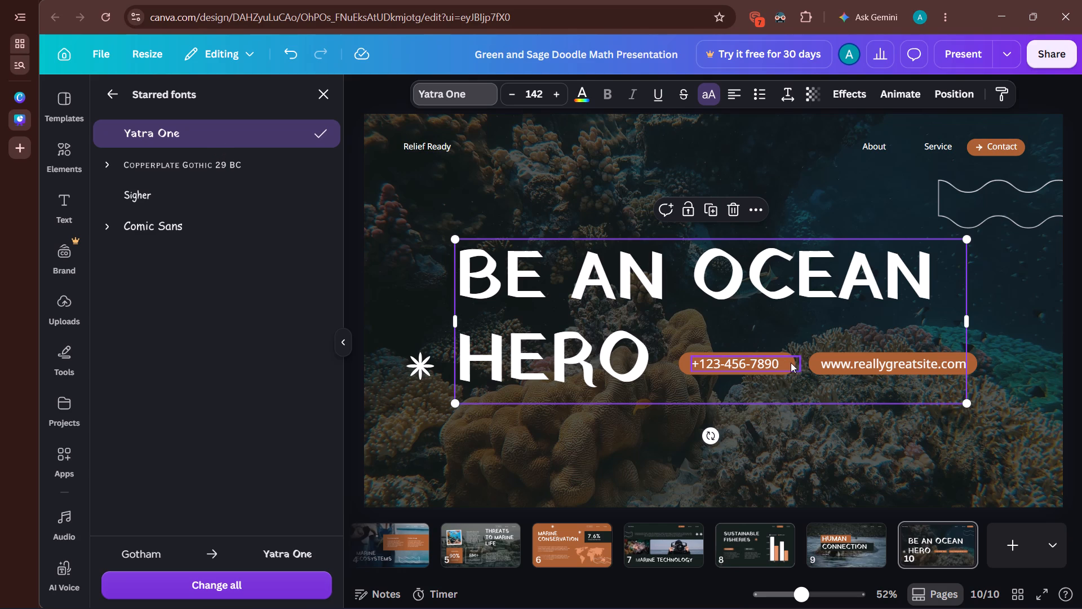
Delete the phone number text and its orange pill background beside "HERO" on page 10.
click(775, 363)
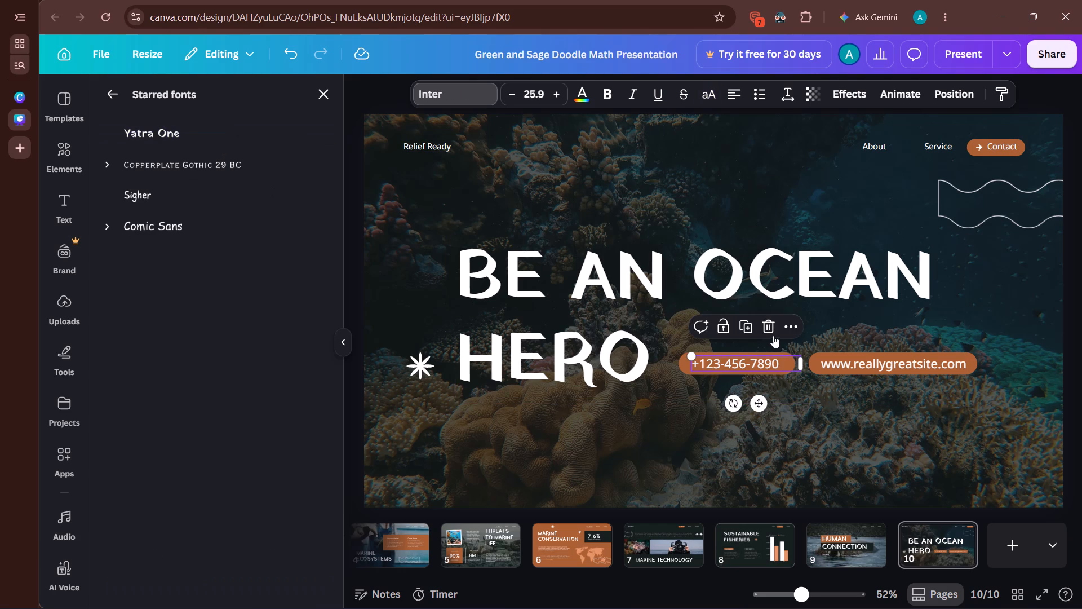
click(770, 330)
click(747, 363)
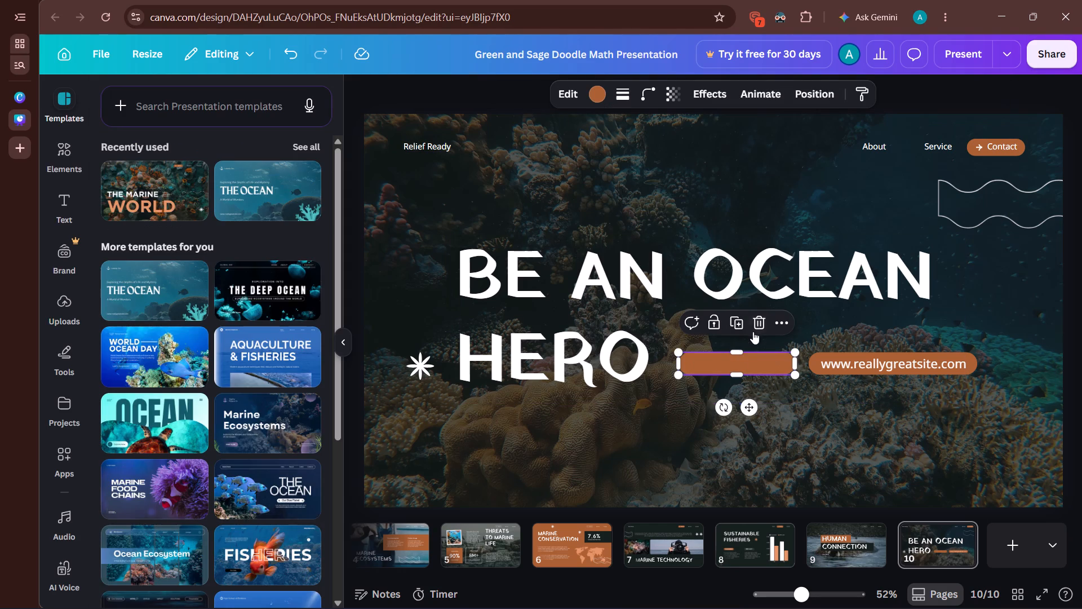
click(753, 326)
click(819, 359)
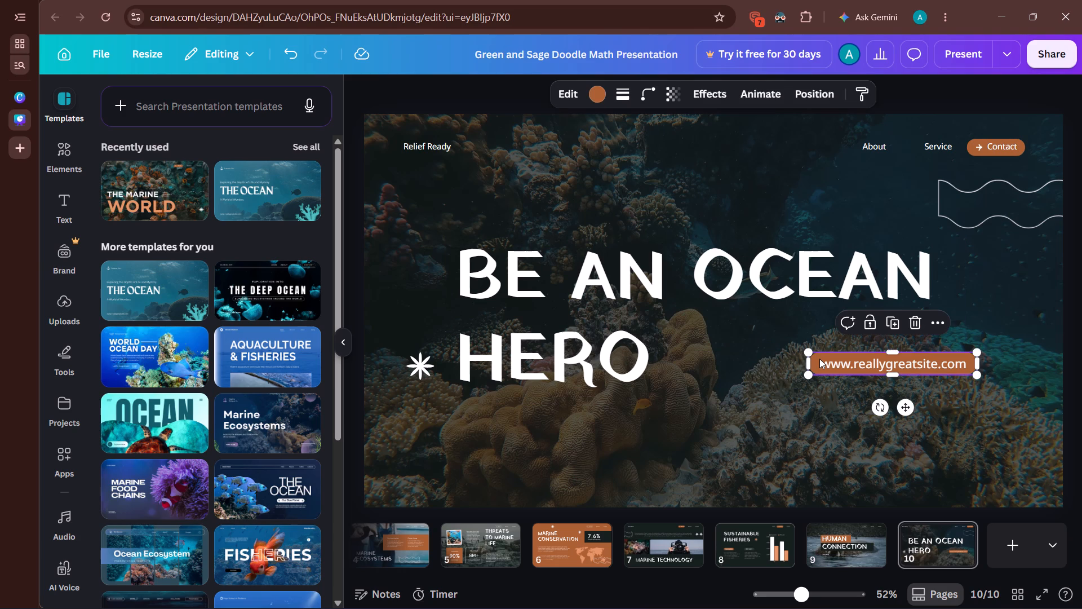
click(918, 328)
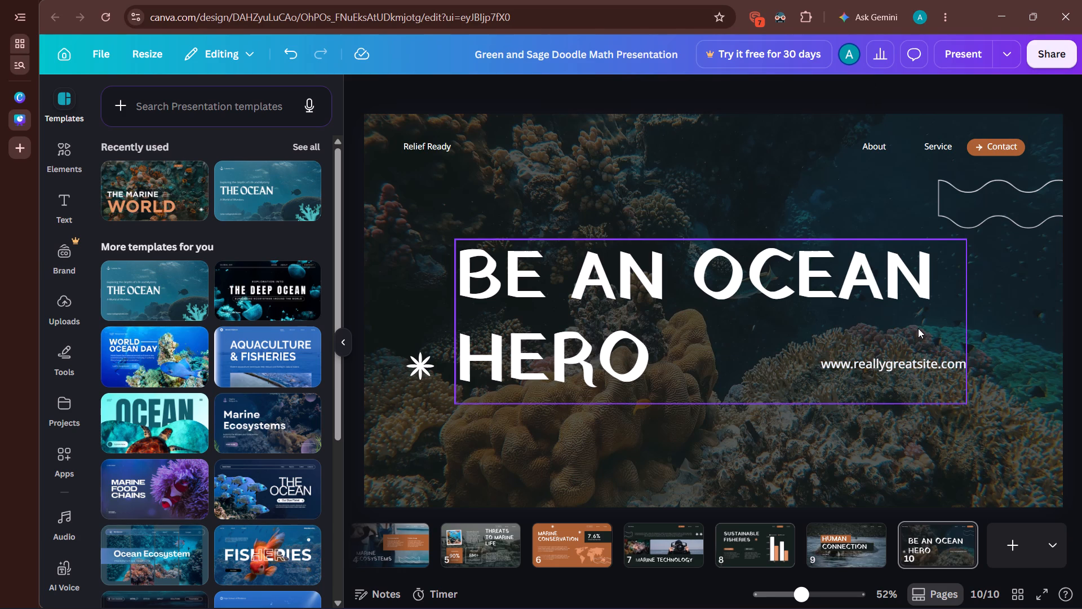
click(904, 358)
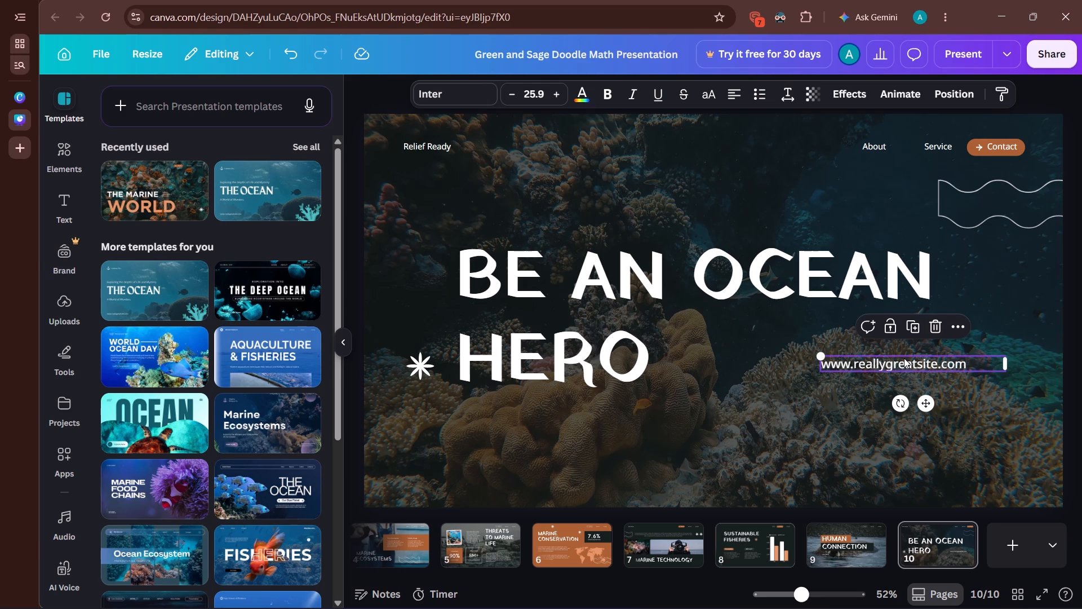
Duplicate the white wavy outline on page 10, leaving the copy slightly offset below and to the right of the original.
click(986, 217)
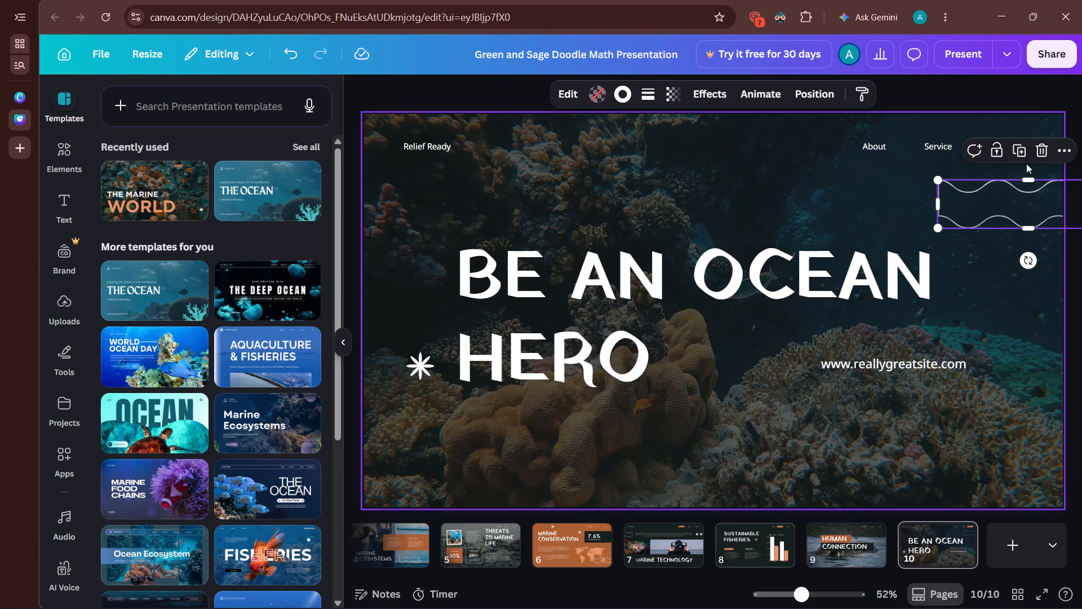
click(1026, 157)
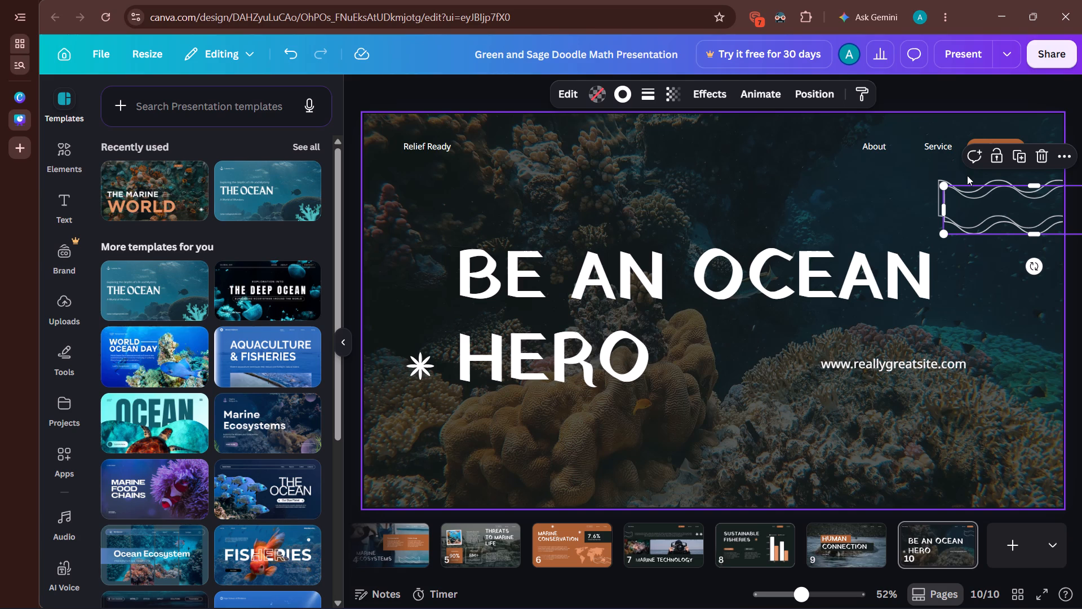
click(863, 171)
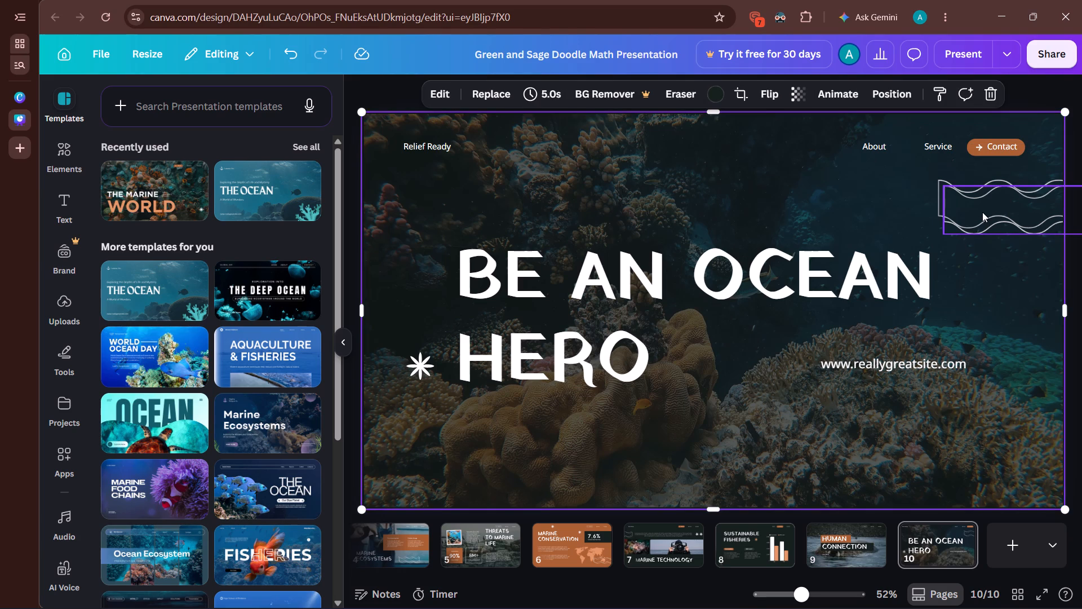
click(982, 212)
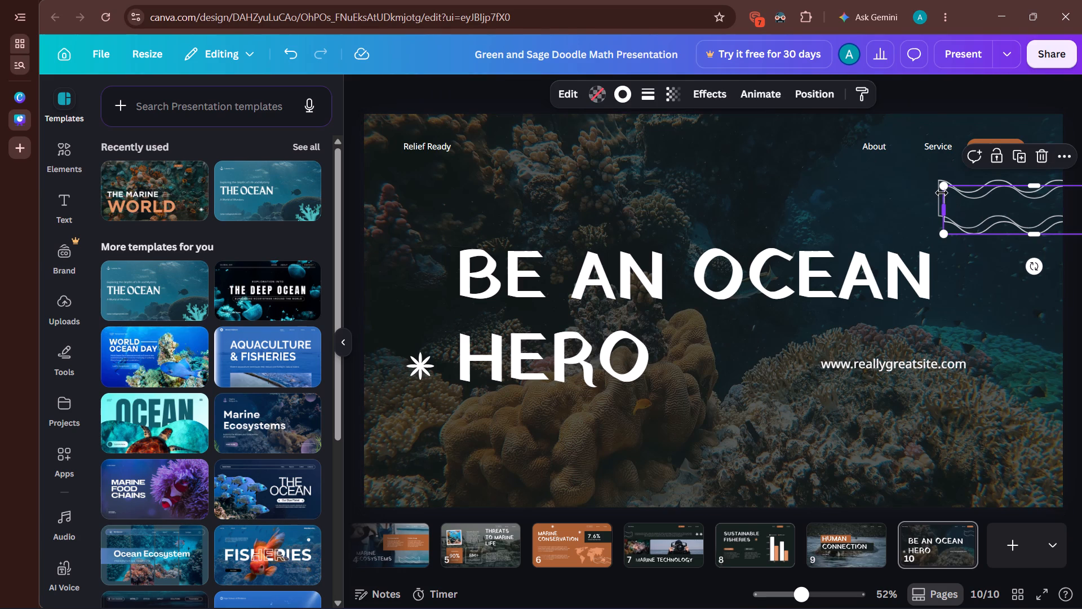
click(932, 187)
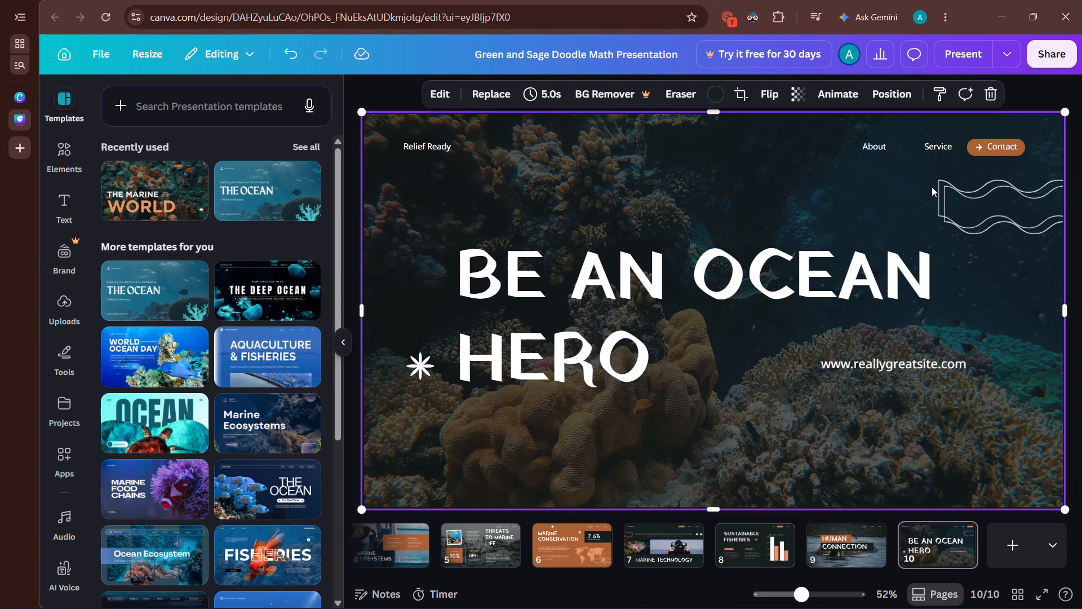
Try dark grey on the duplicated wavy outline on page 10, then set its stroke to grey-orange #aa6032.
click(996, 203)
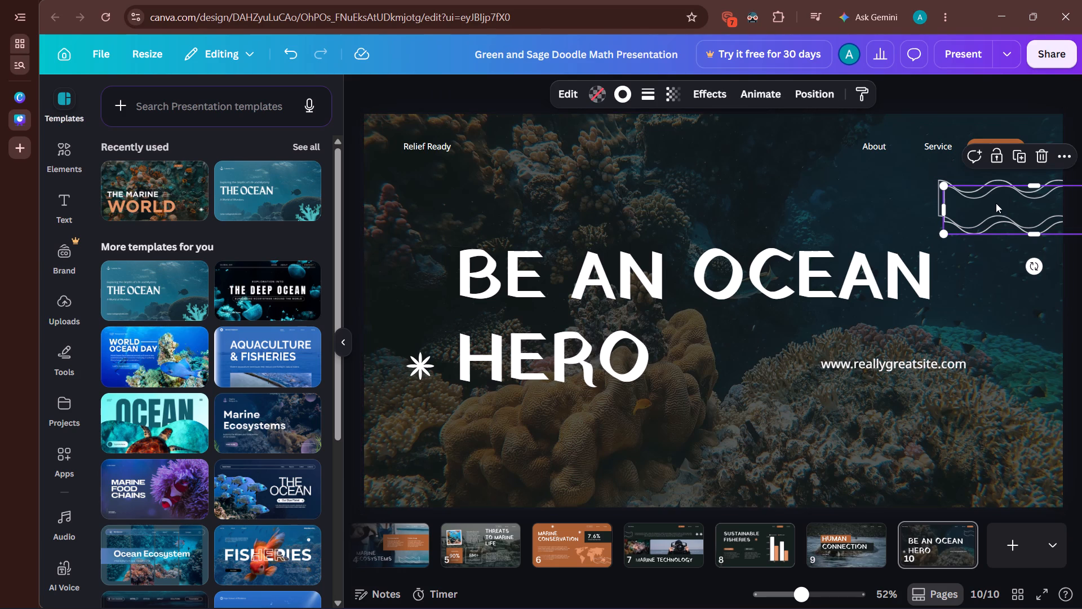
click(613, 96)
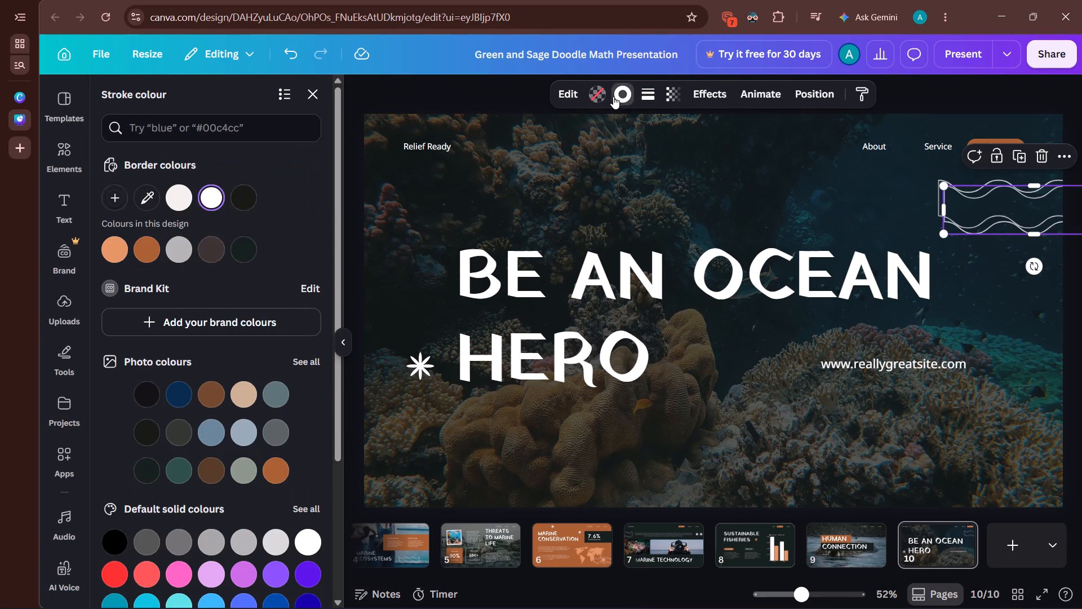
click(234, 204)
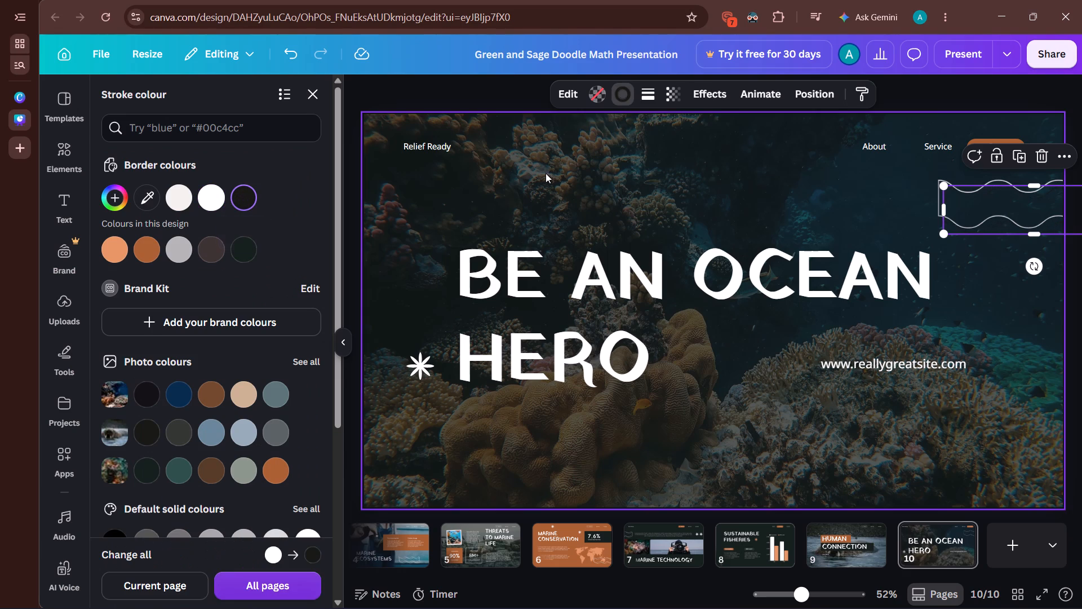
click(150, 253)
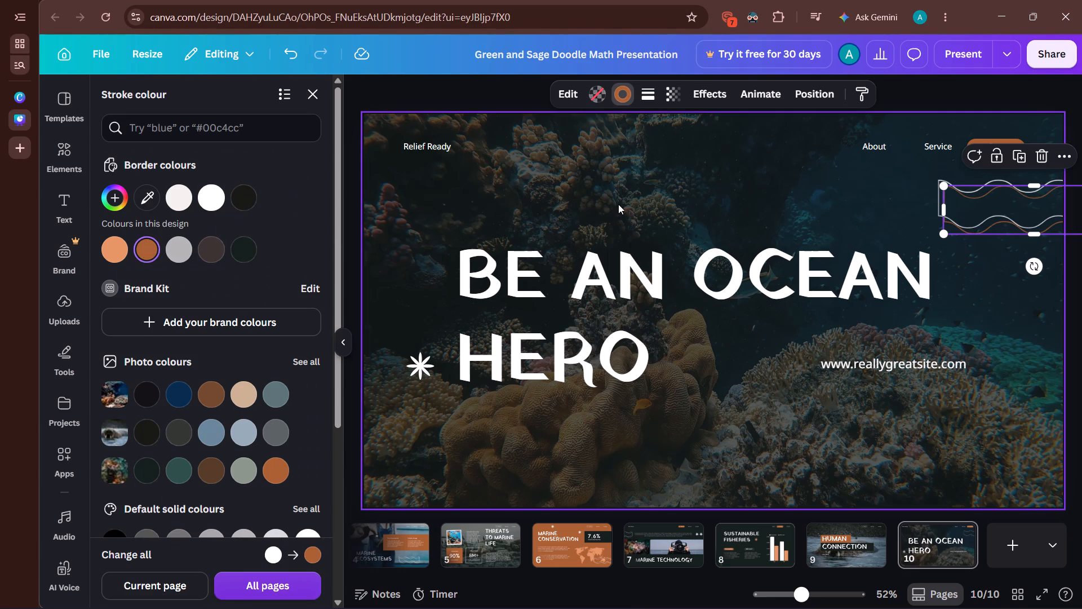
click(823, 158)
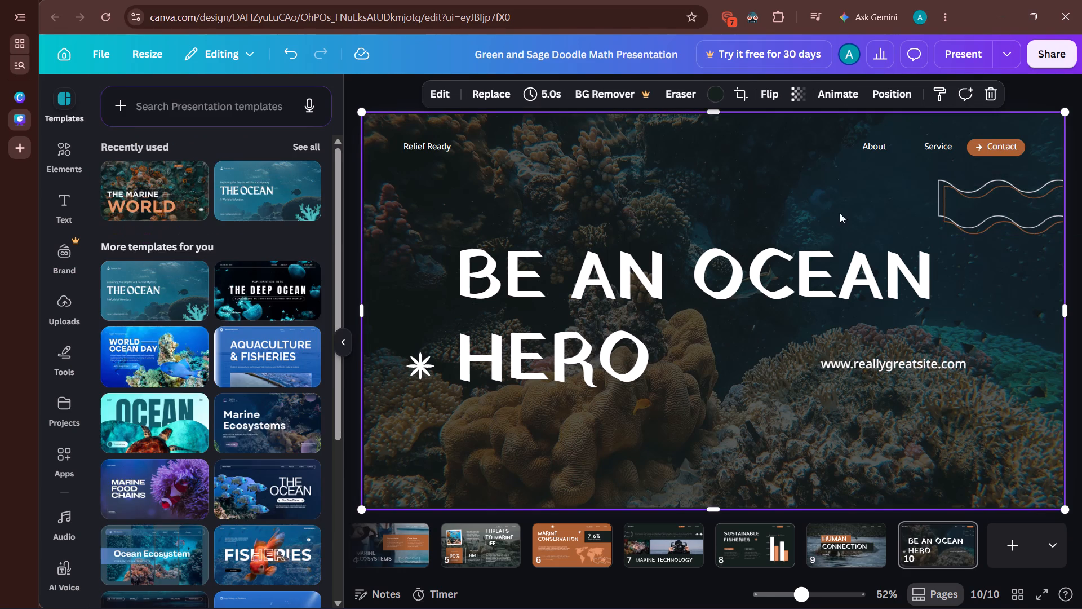
click(919, 361)
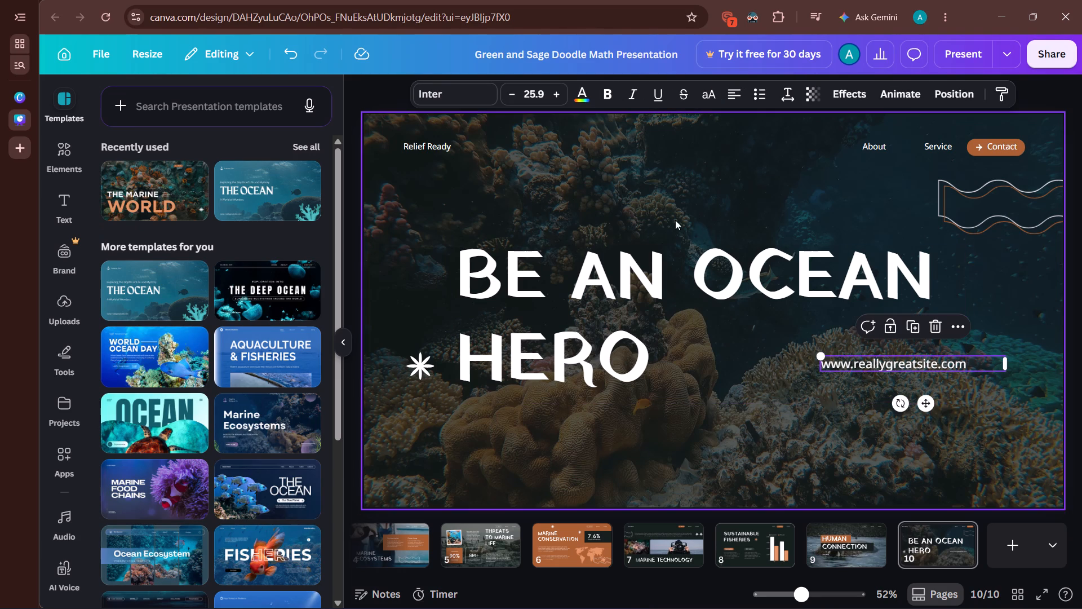
click(932, 324)
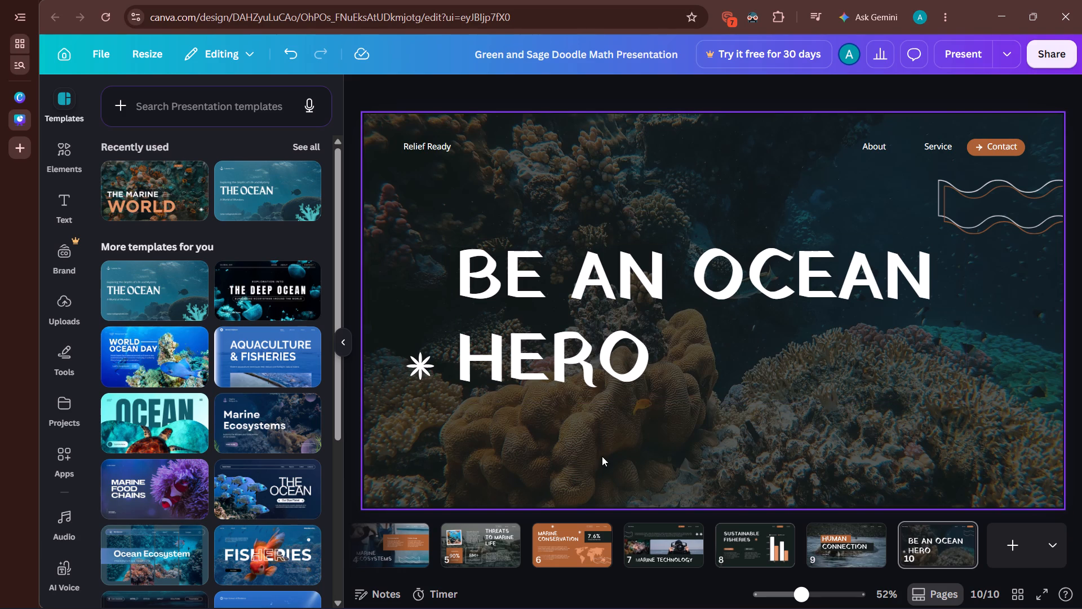
Delete the "Relief Ready" header text from page 10.
click(429, 153)
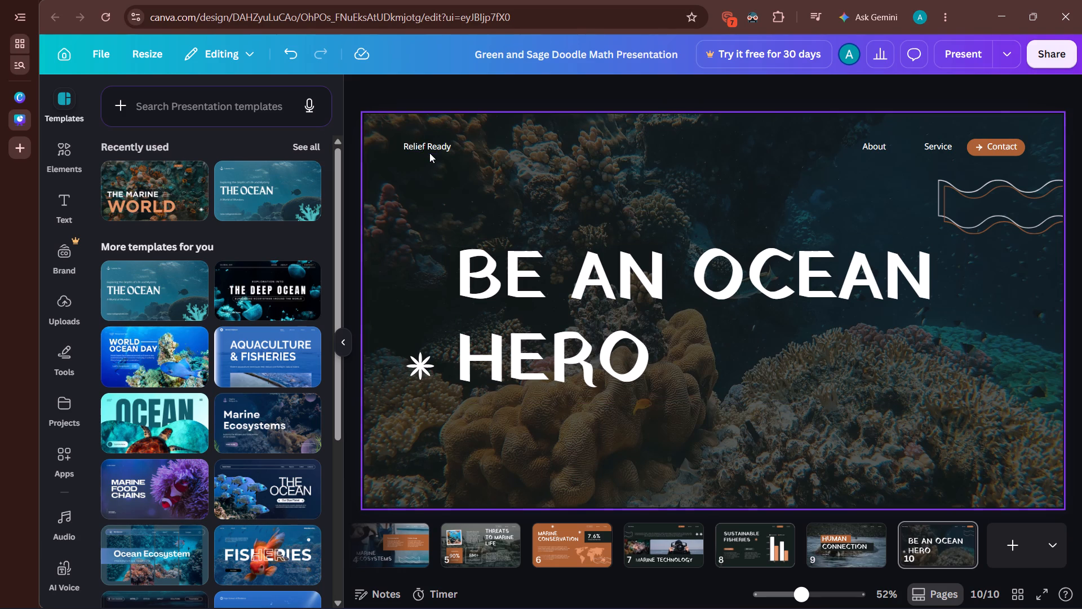
click(427, 147)
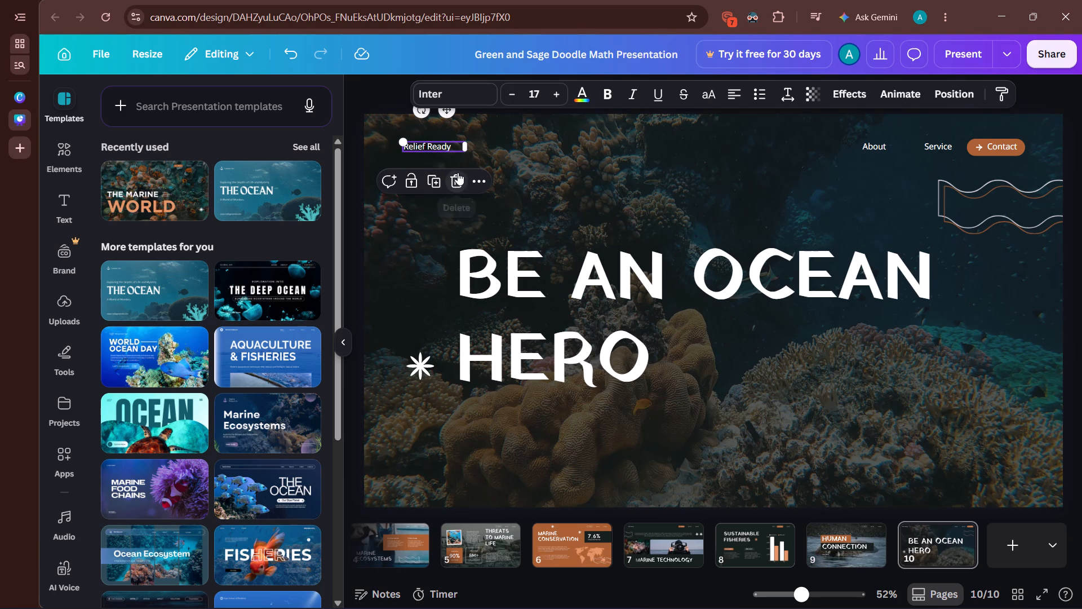
click(458, 173)
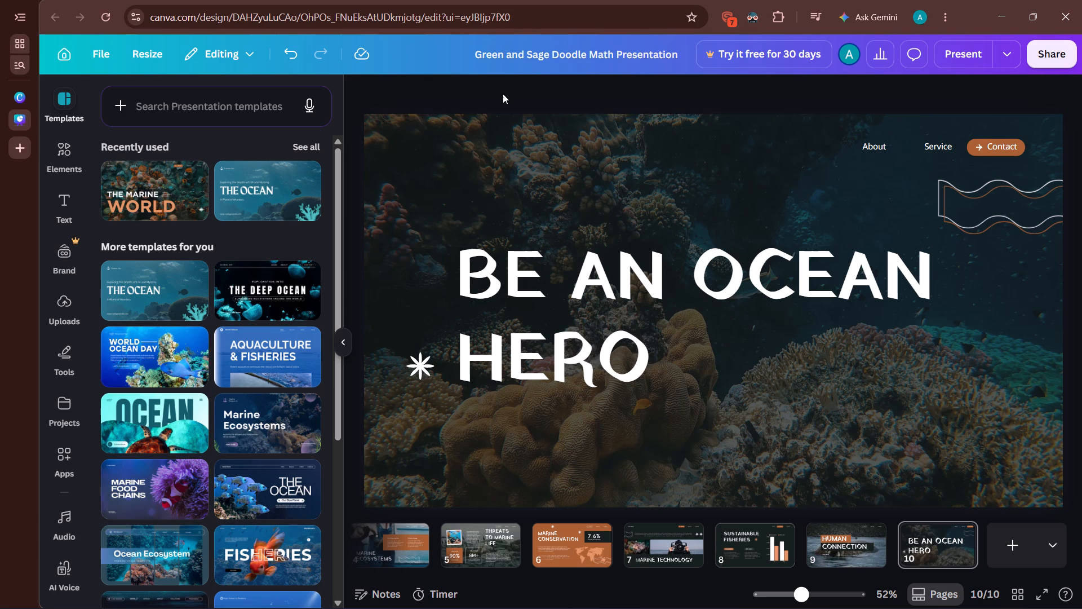
On page 7, try light grey and dark greybrown on the lower wavy outline, then set its stroke to the lionfish photo's rust orange.
click(496, 91)
key(Left)
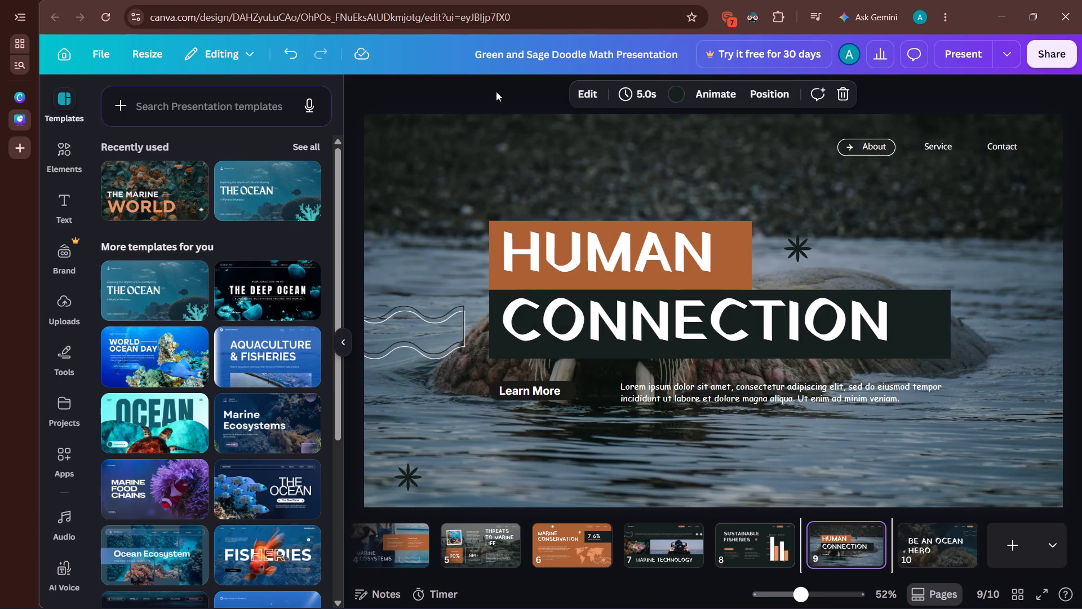
key(Left)
key(Left)
key(Right)
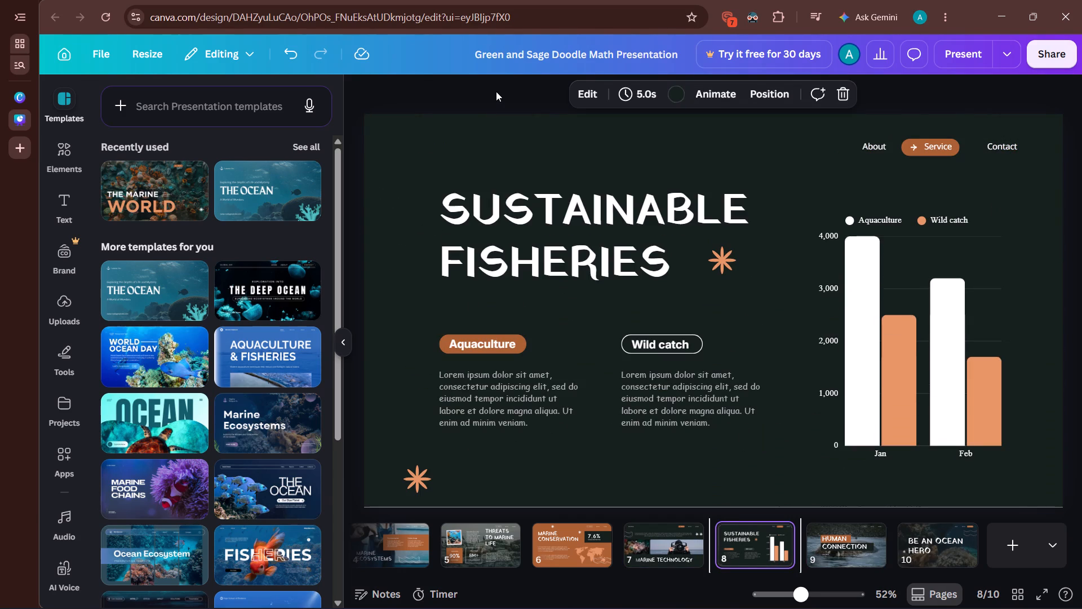
key(Left)
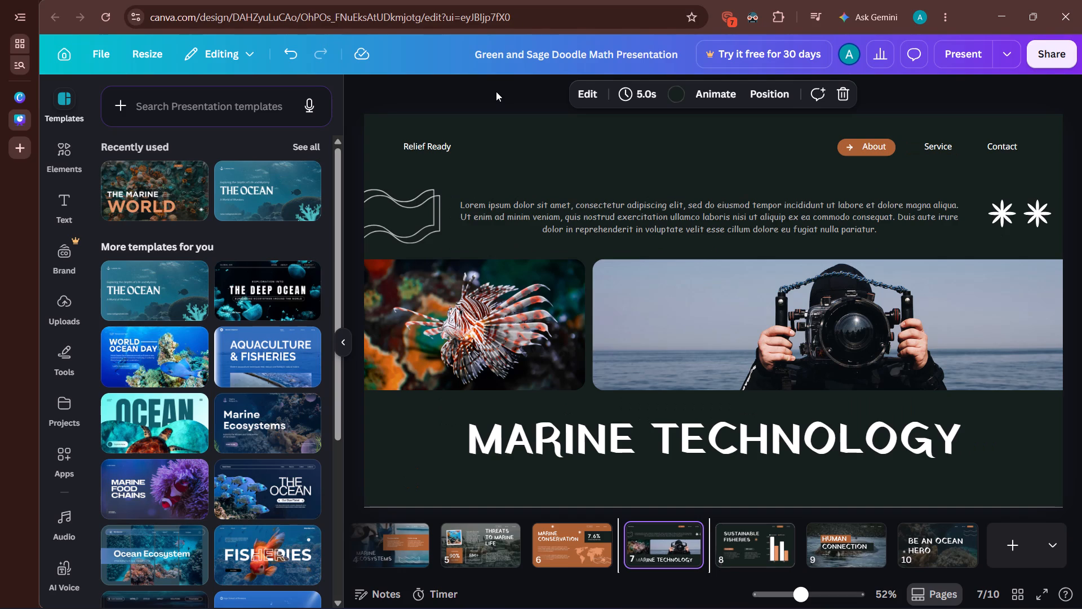
click(387, 206)
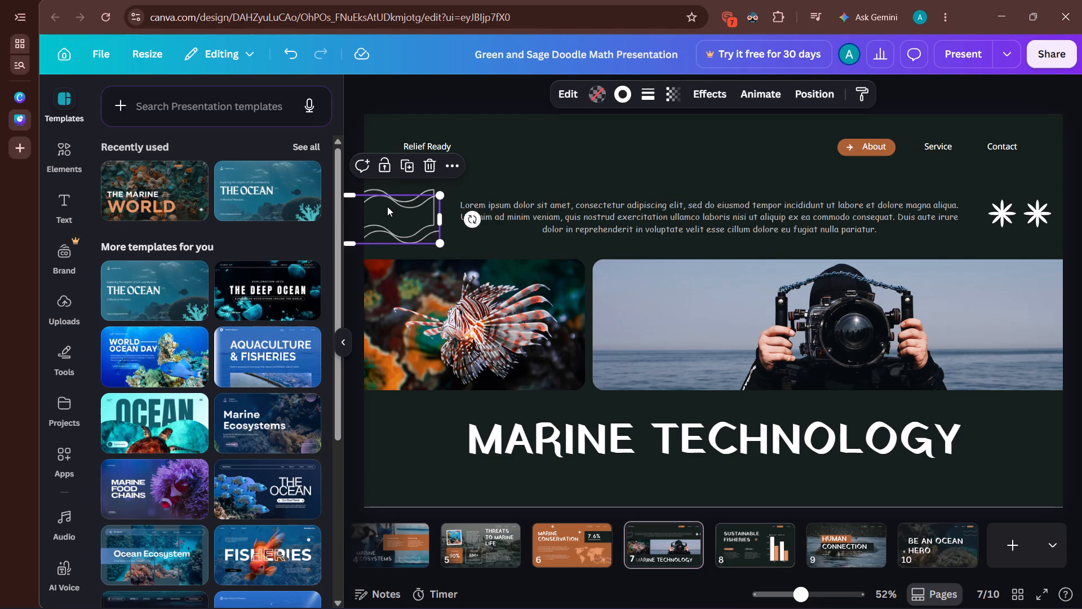
click(632, 93)
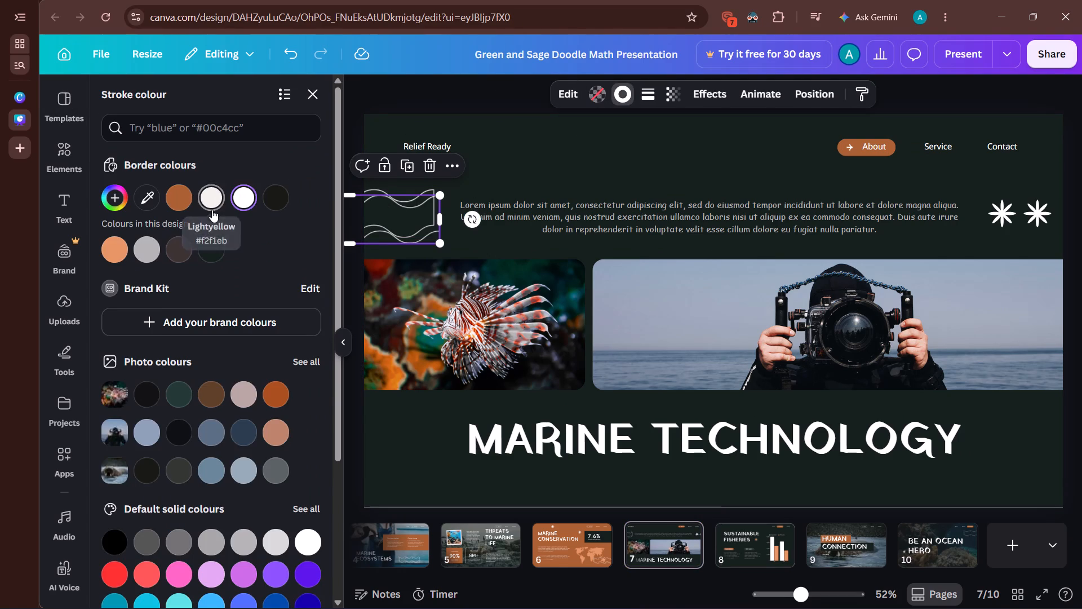
click(156, 249)
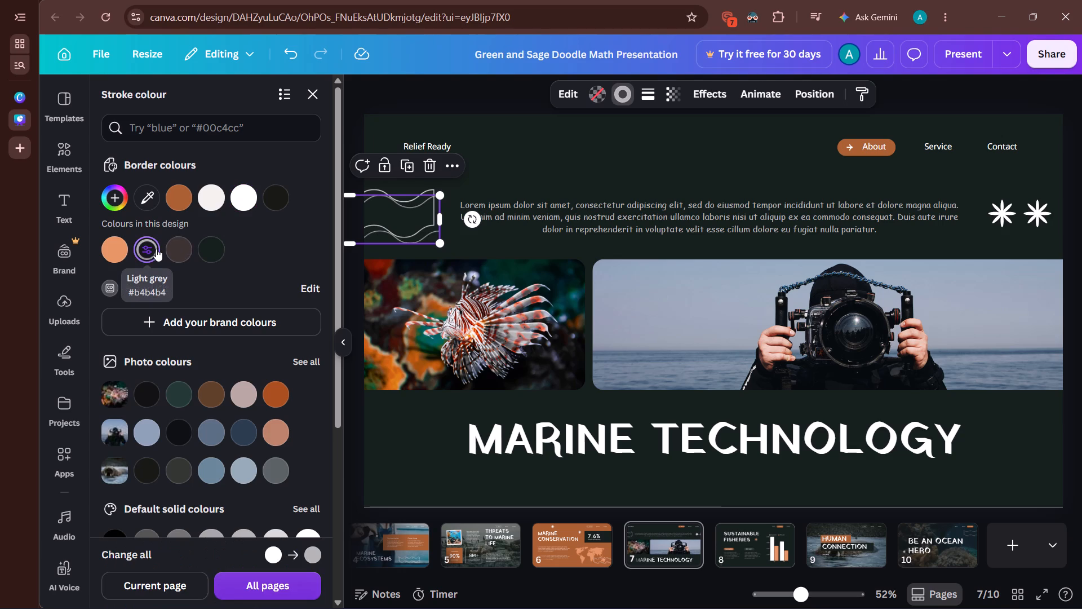
click(207, 395)
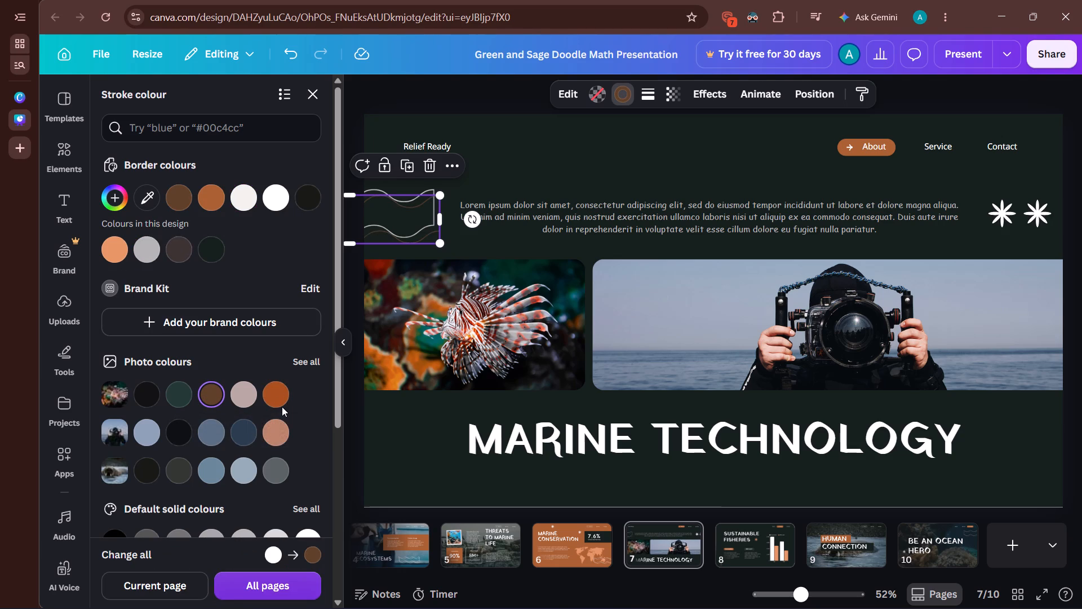
click(282, 407)
click(280, 403)
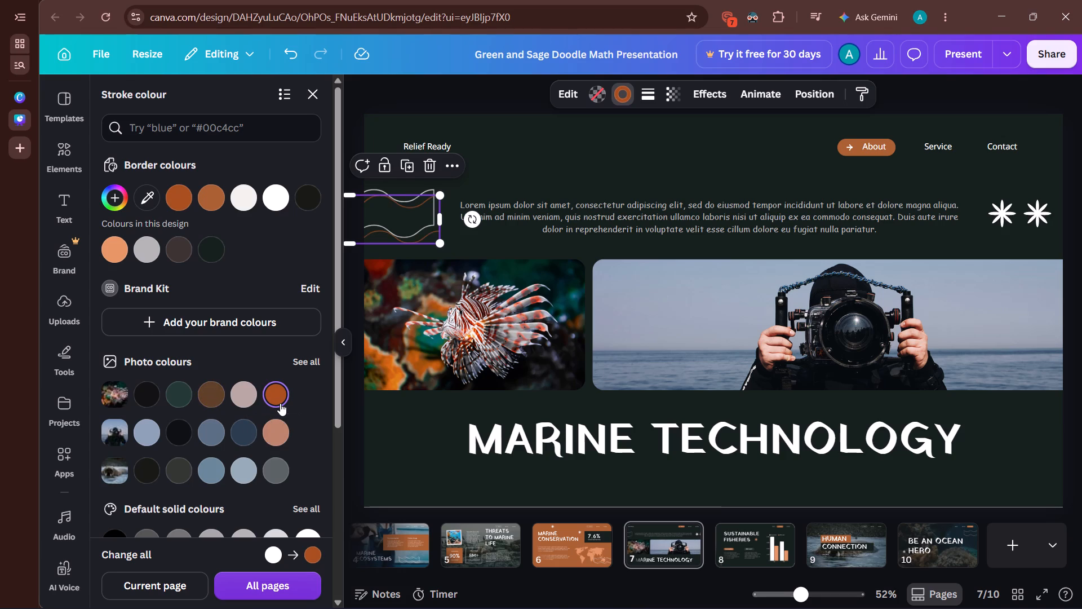
click(575, 161)
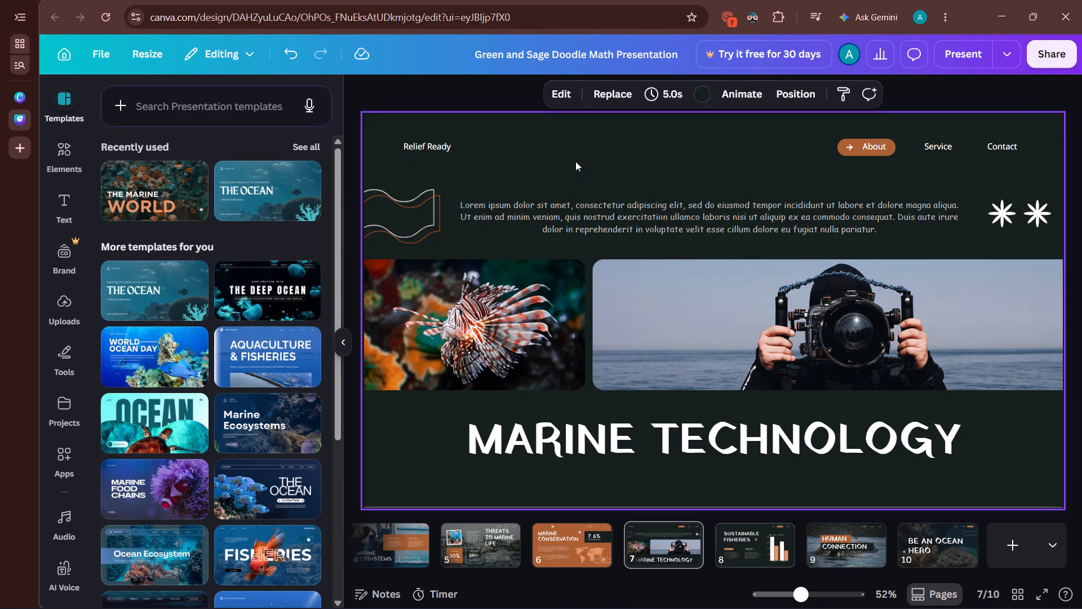
Delete the "Relief Ready" header text from page 7.
click(436, 144)
click(456, 176)
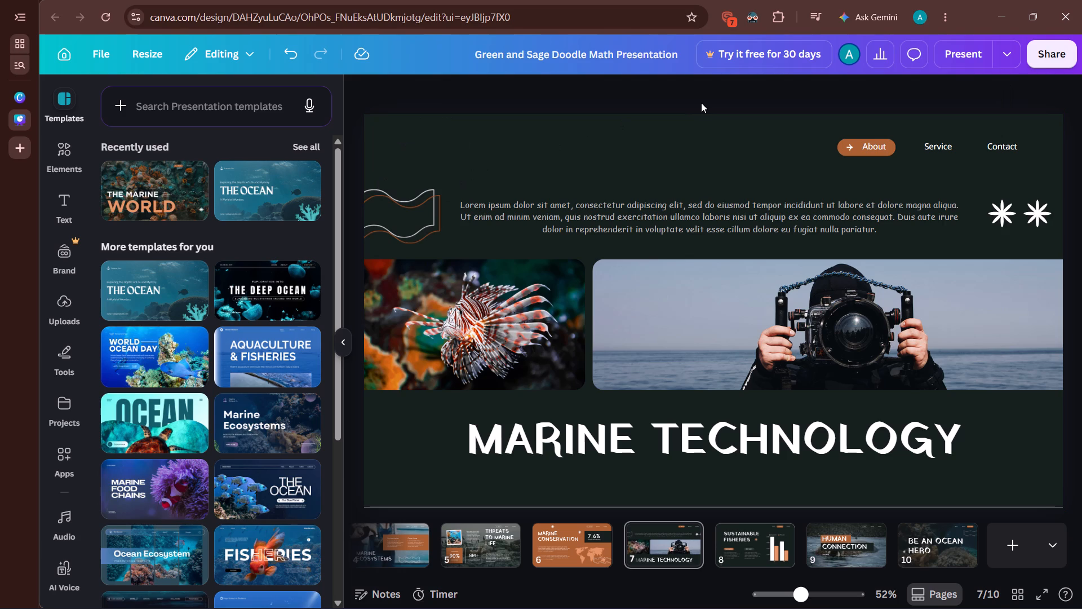
Set the stroke of the upper wavy outline over the world map on page 6 to dark grey #181917.
click(635, 76)
key(Left)
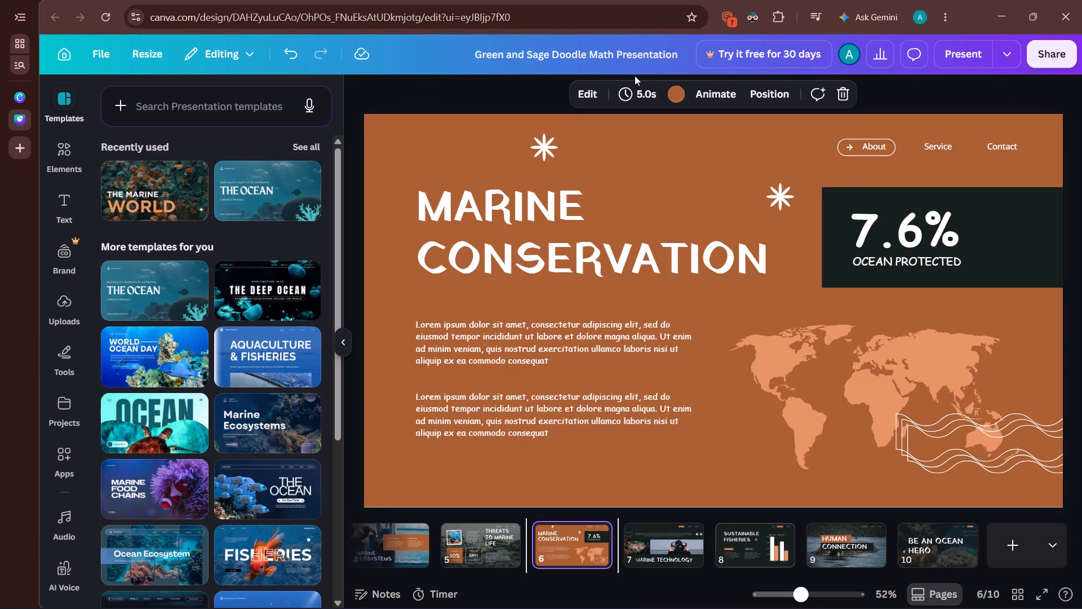
click(946, 416)
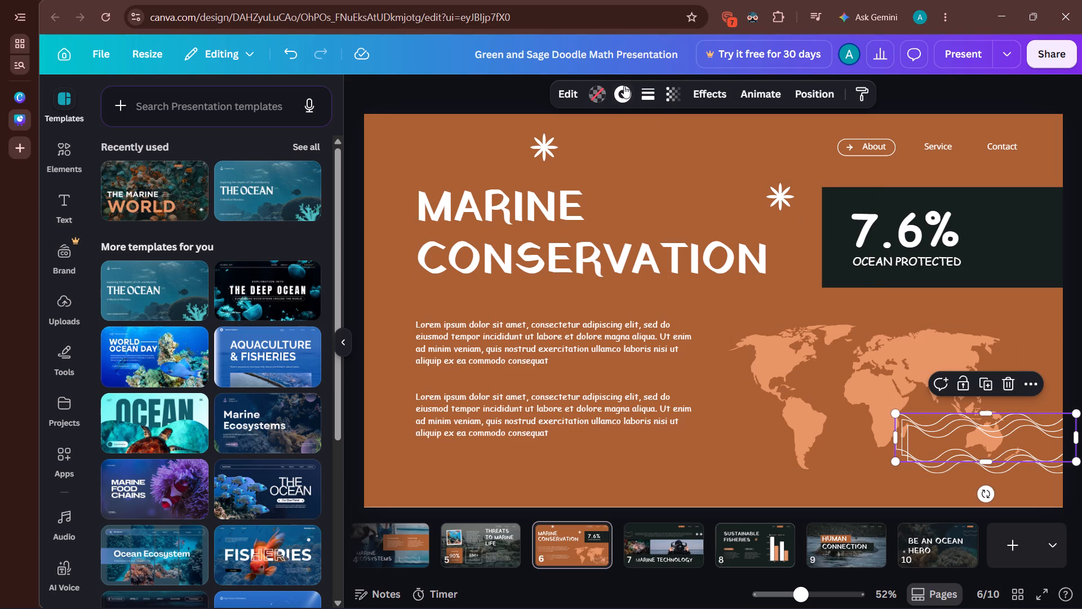
click(623, 89)
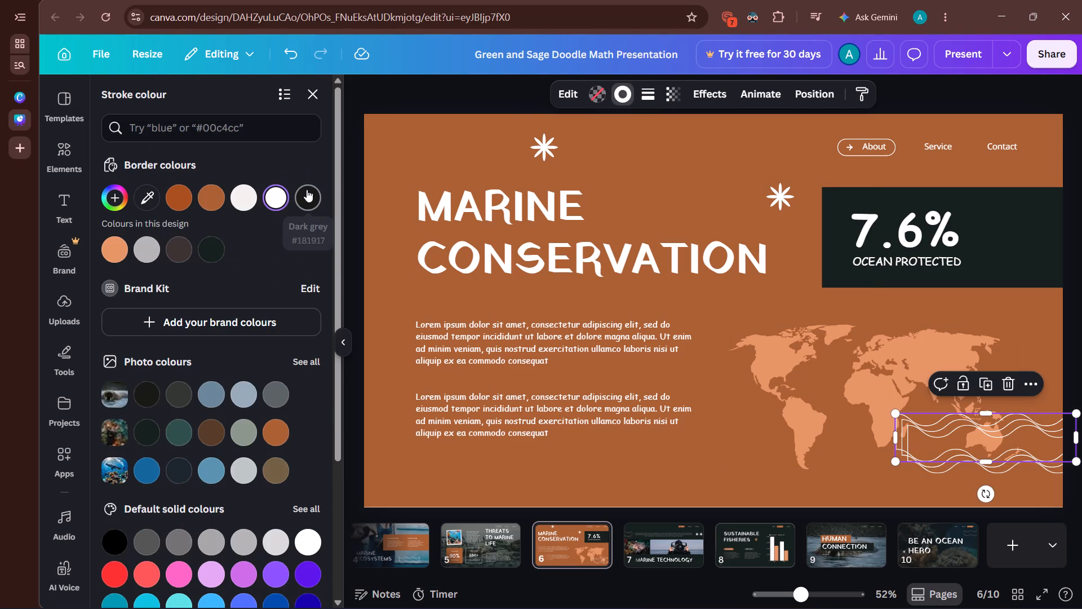
click(307, 189)
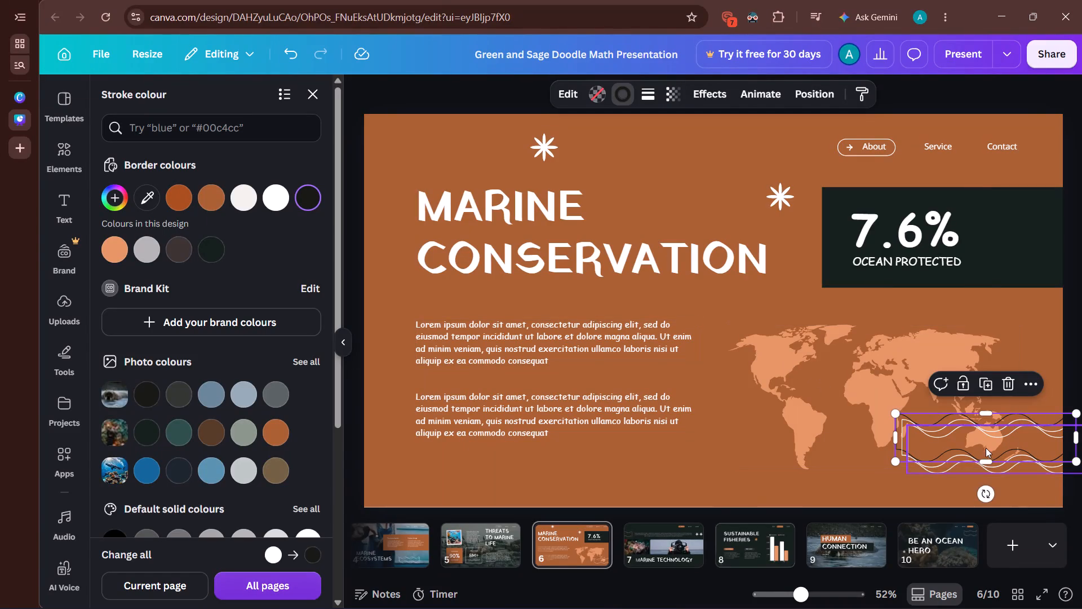
Try purple, coral red, pink and rust orange on page 6's lowest wavy outline, then set its stroke to the pale blue-grey photo colour.
click(959, 453)
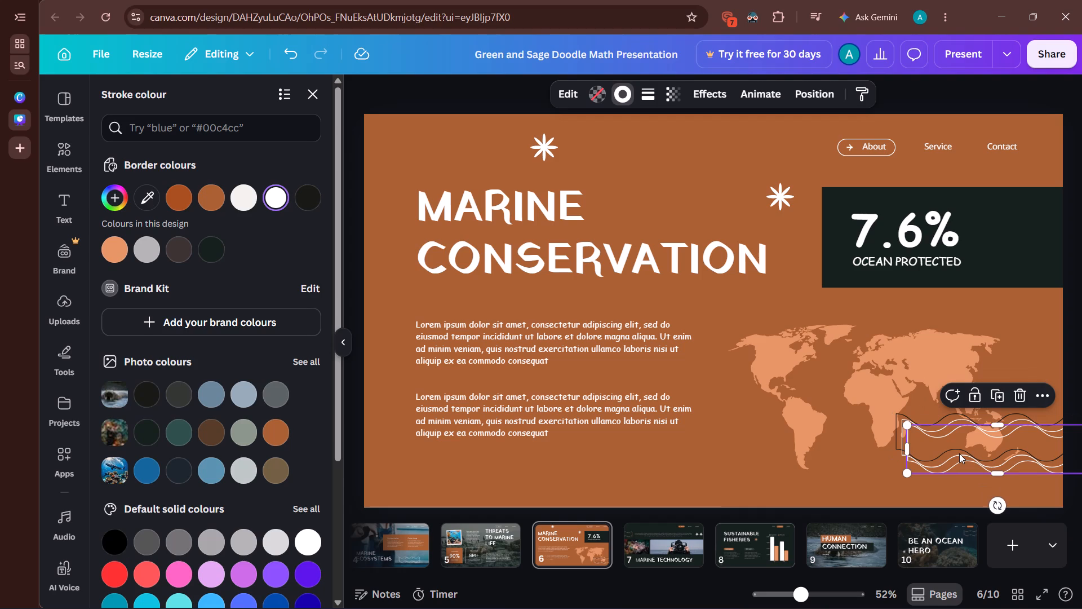
click(305, 572)
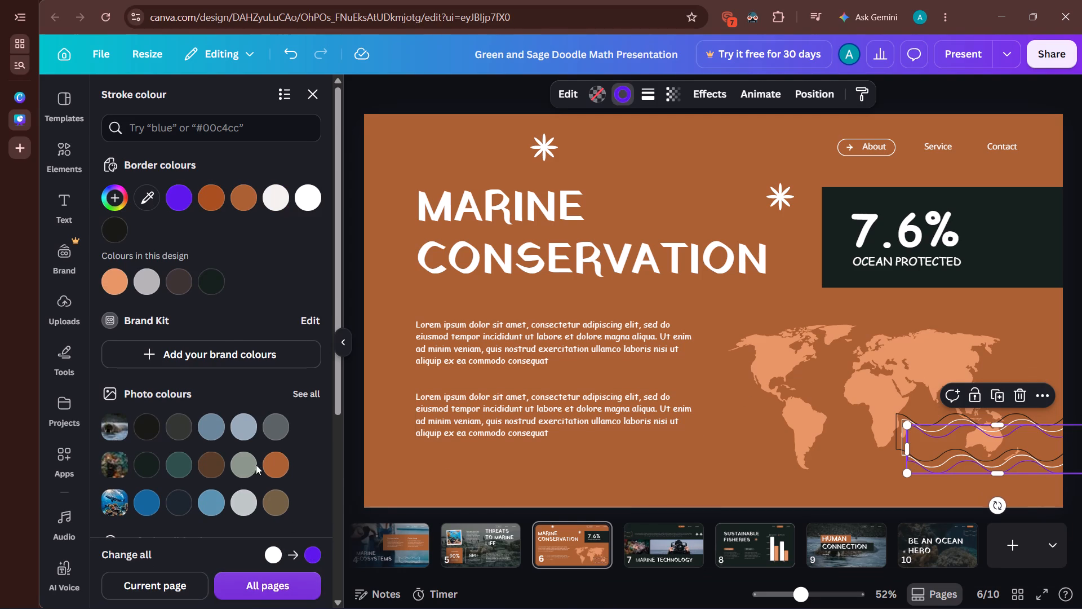
scroll(170, 303, down, 2)
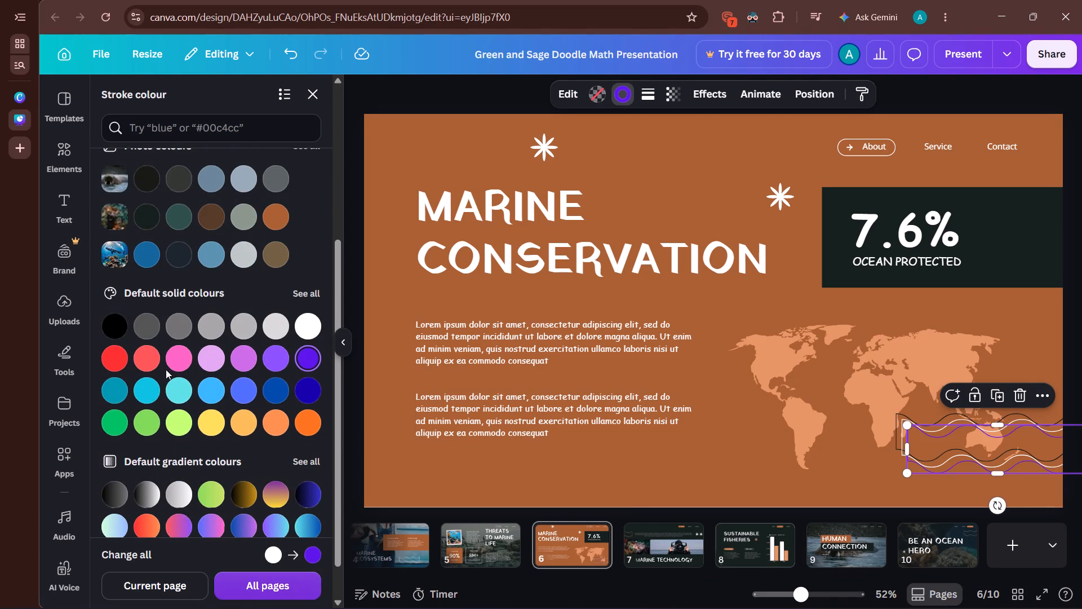
click(154, 365)
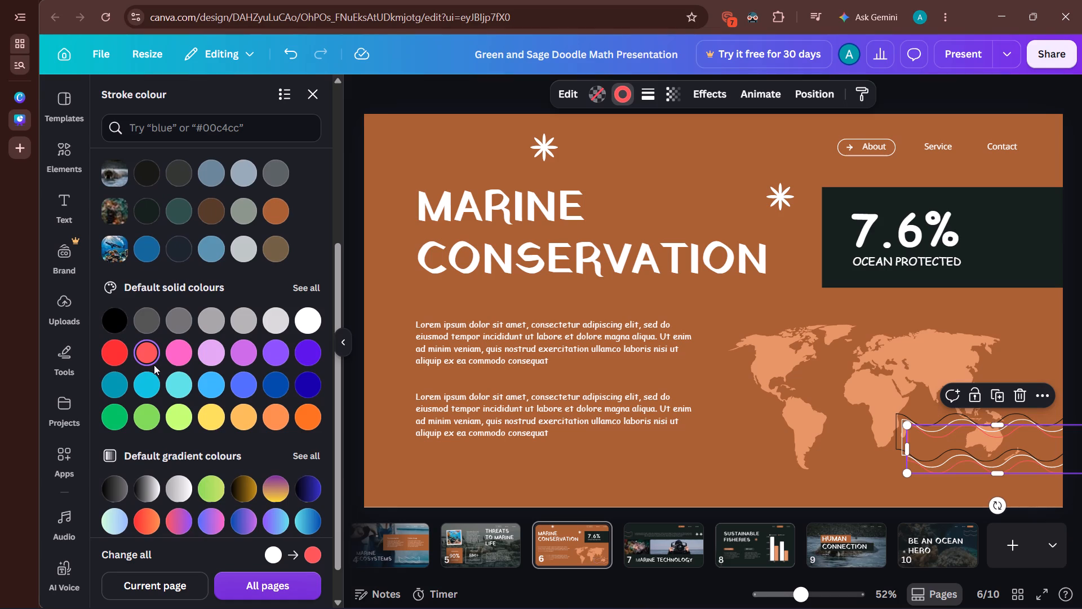
click(185, 363)
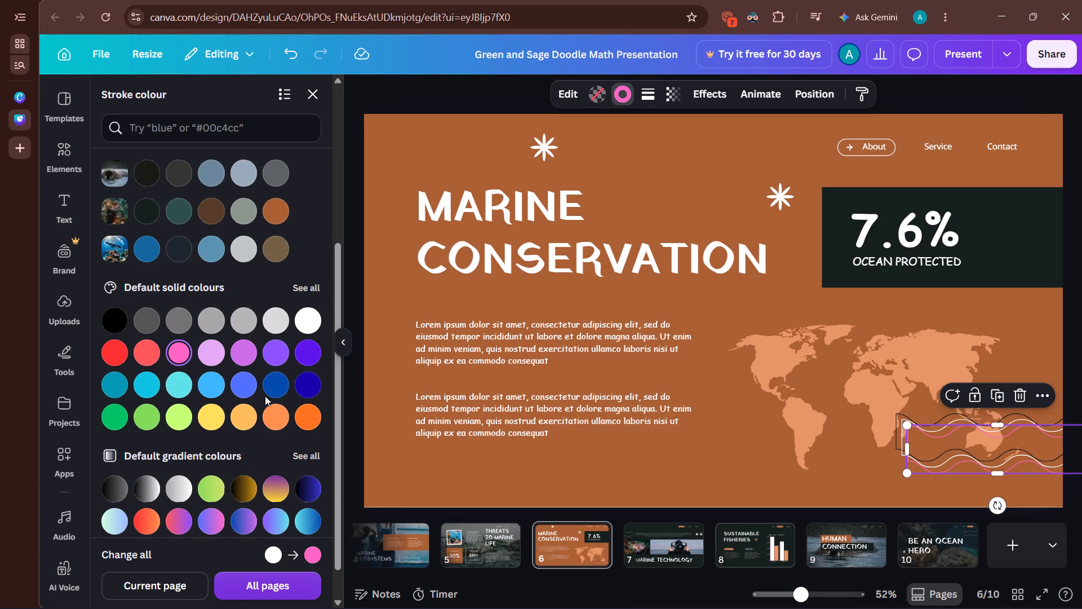
click(277, 215)
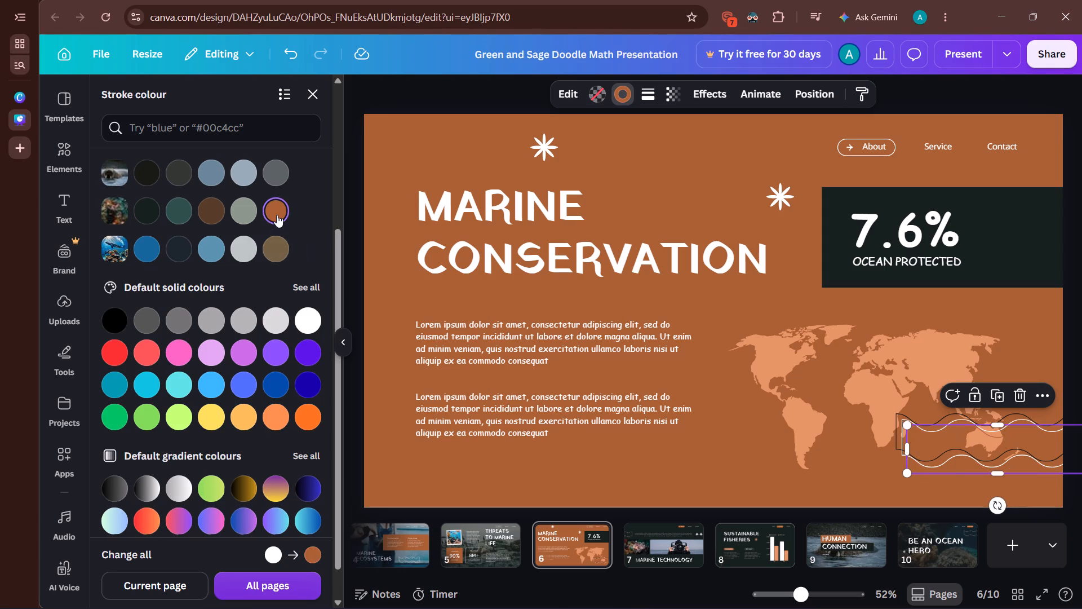
scroll(277, 215, up, 1)
click(246, 240)
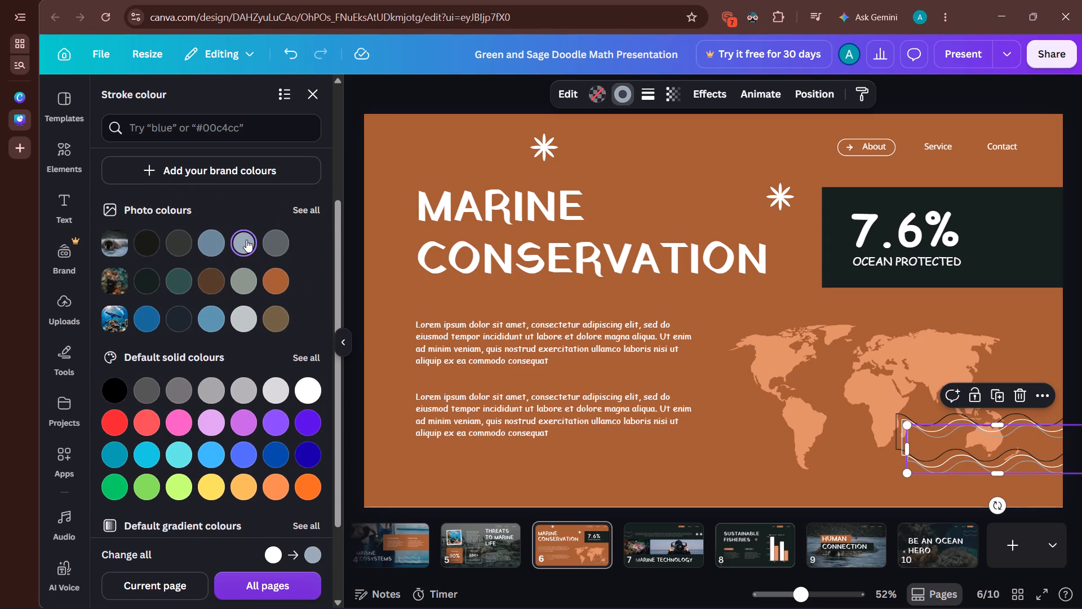
click(537, 486)
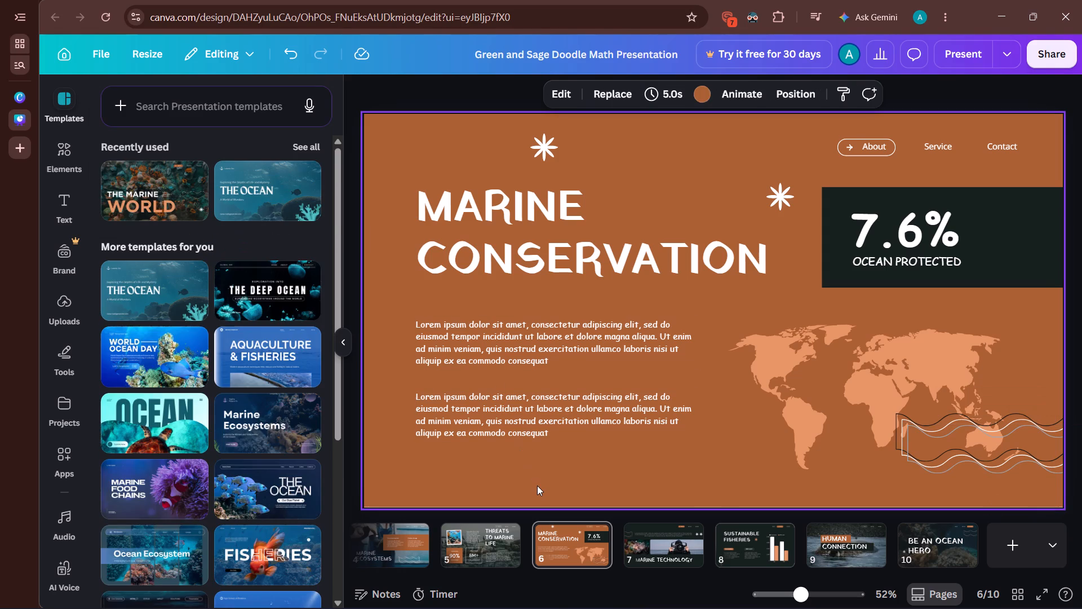
On page 4, move the three wavy outlines together toward the slide's right edge, below the rust text box.
key(Left)
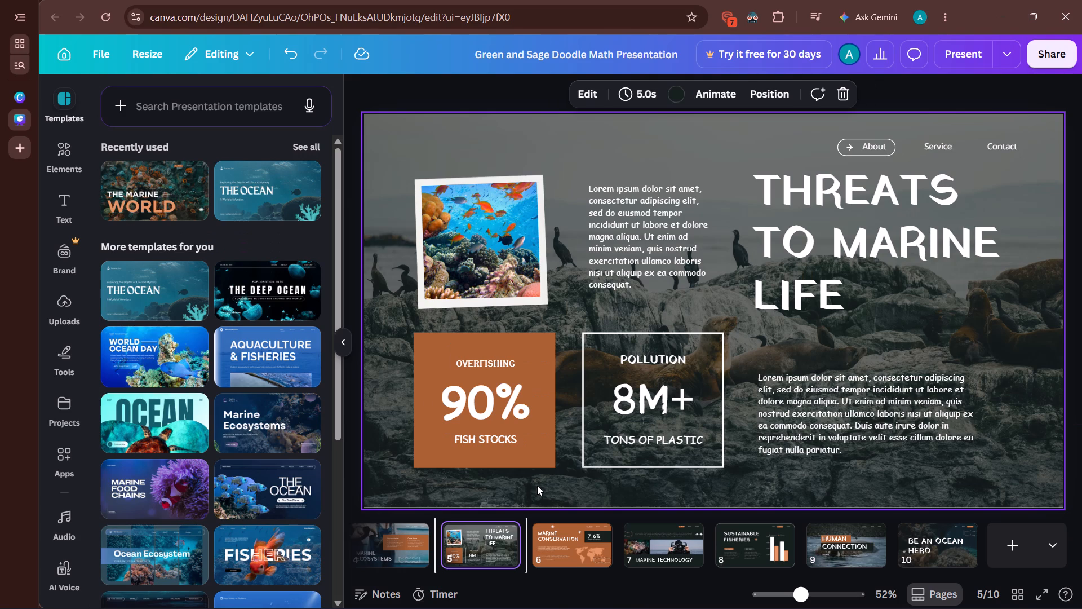
key(Left)
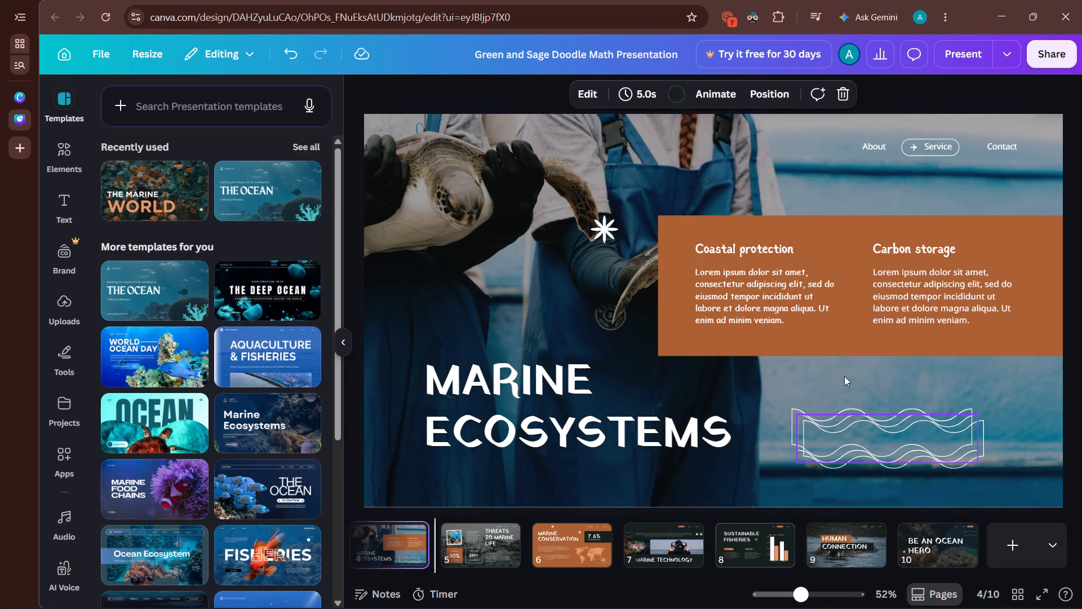
drag(836, 398, 902, 458)
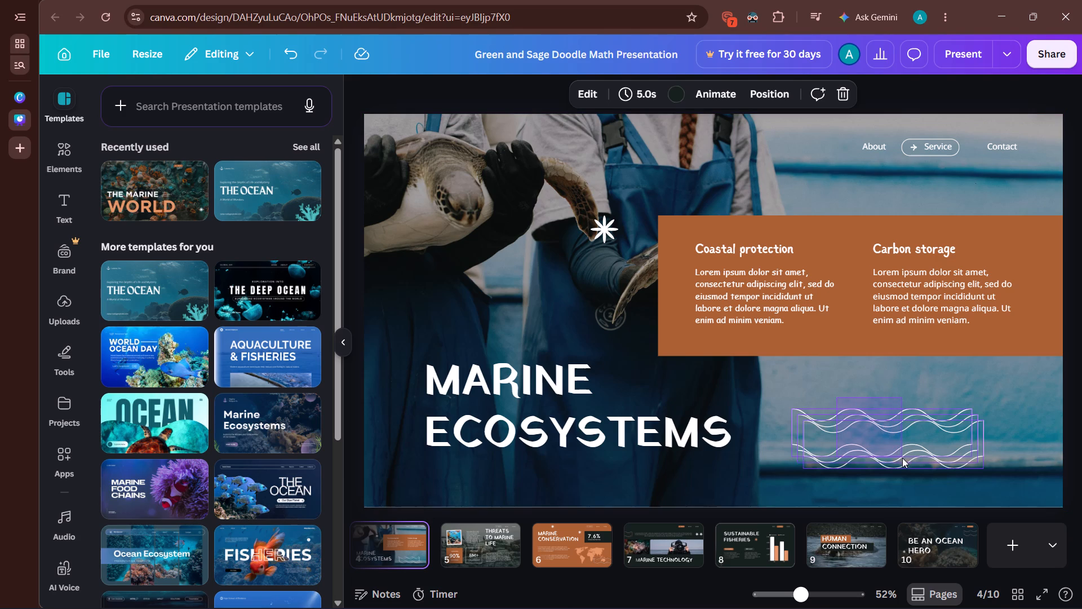
drag(927, 430, 999, 417)
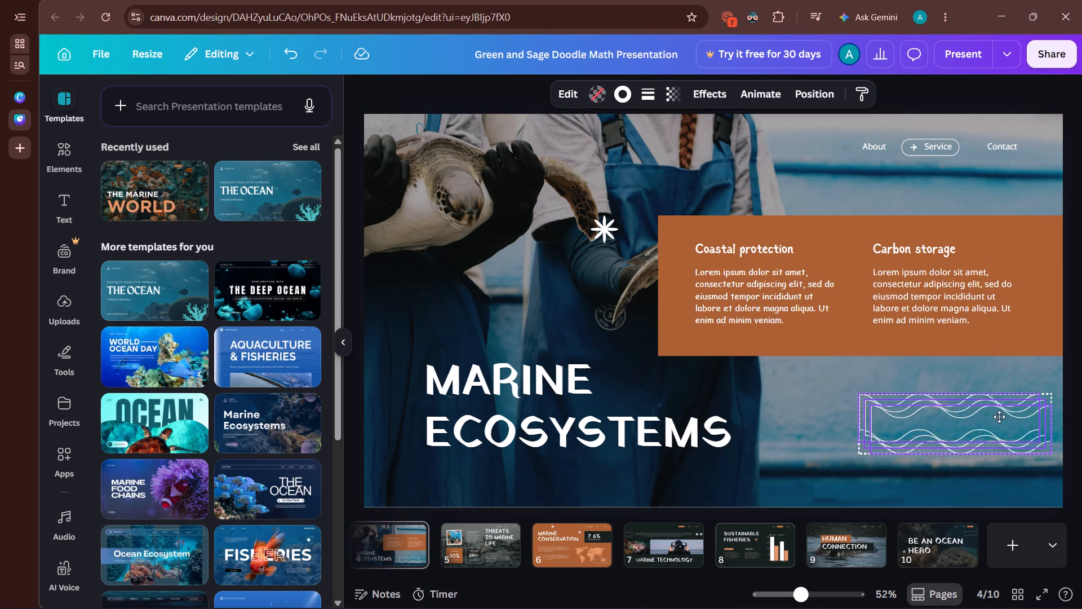
drag(999, 417, 1002, 420)
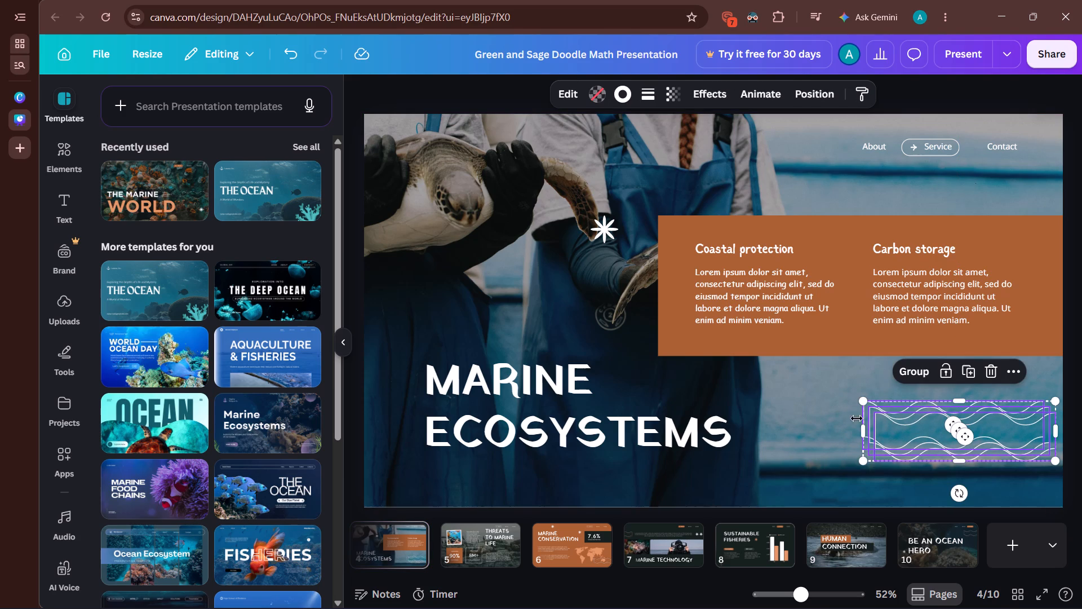
click(828, 419)
Set the stroke of the lowest wavy outline on page 4 to the dark grey already used in the design.
click(908, 452)
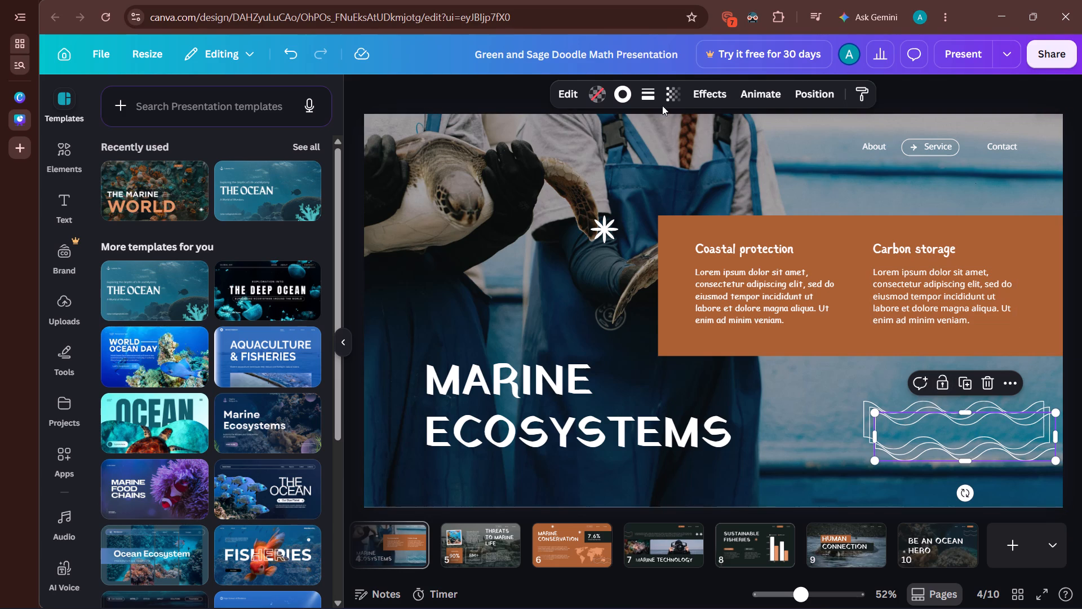
click(623, 101)
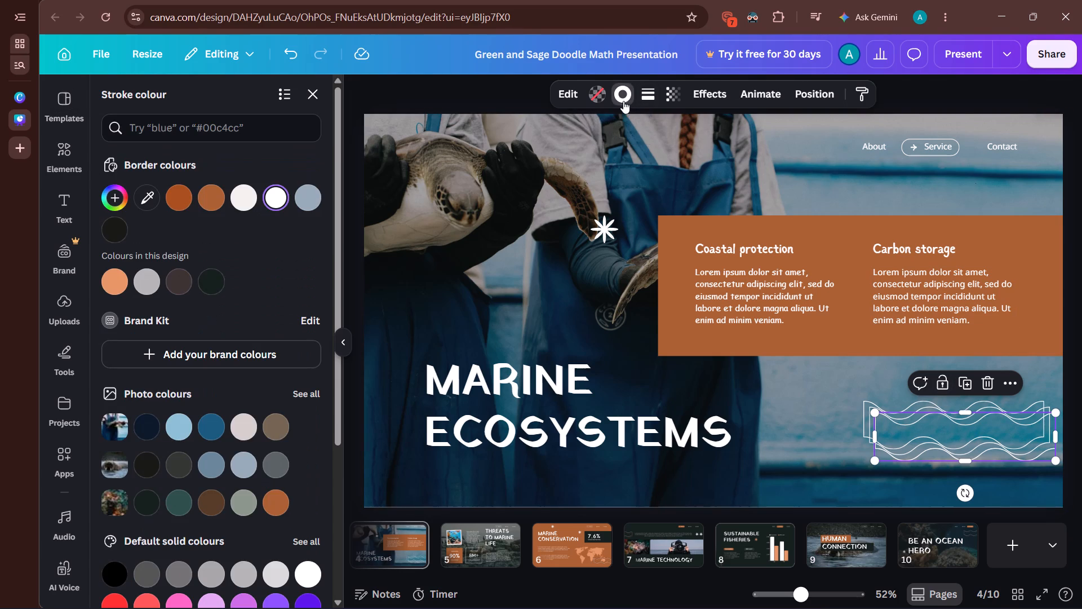
click(117, 227)
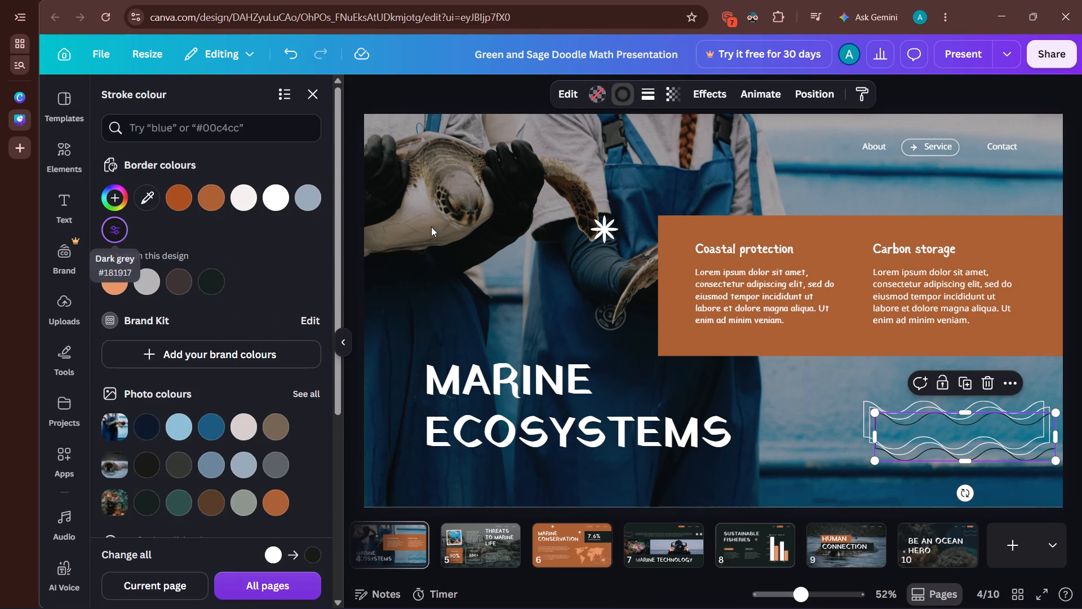
Set the stroke of the uppermost wavy outline on page 4 to orange #e69665.
click(910, 401)
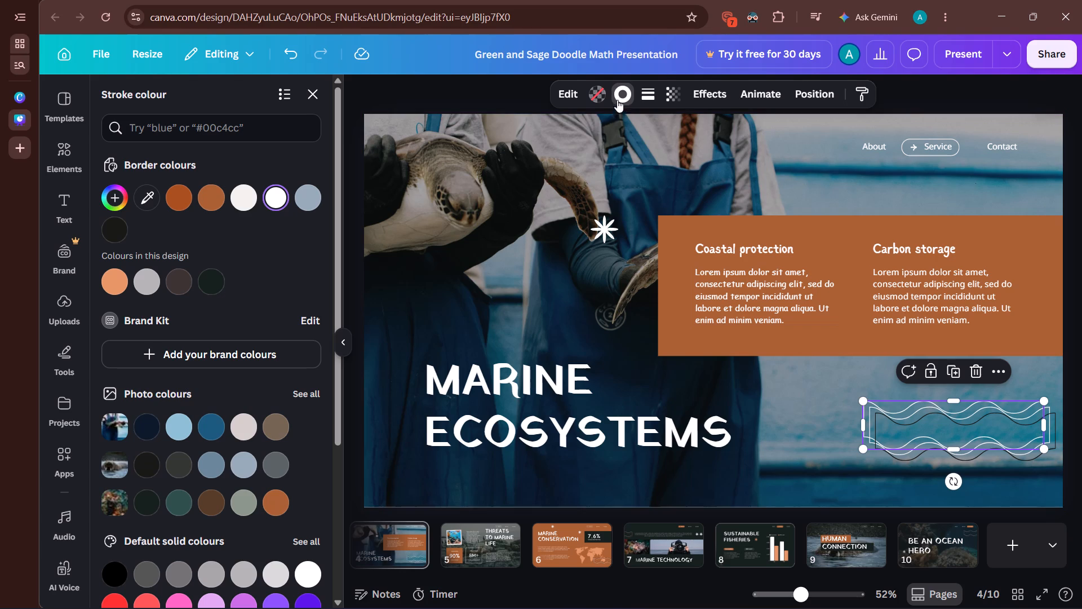
click(116, 285)
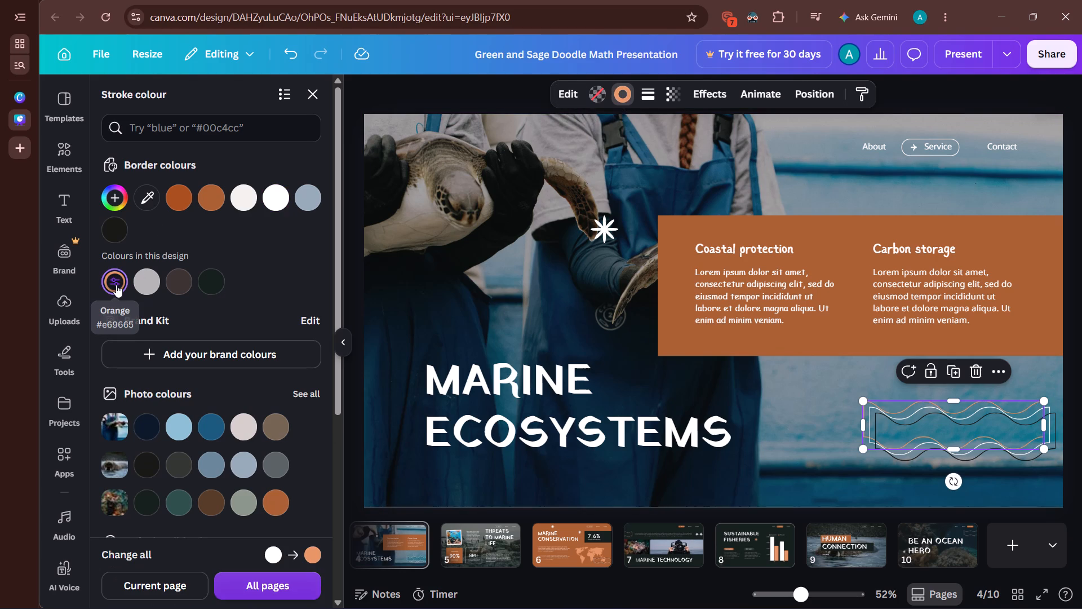
click(916, 96)
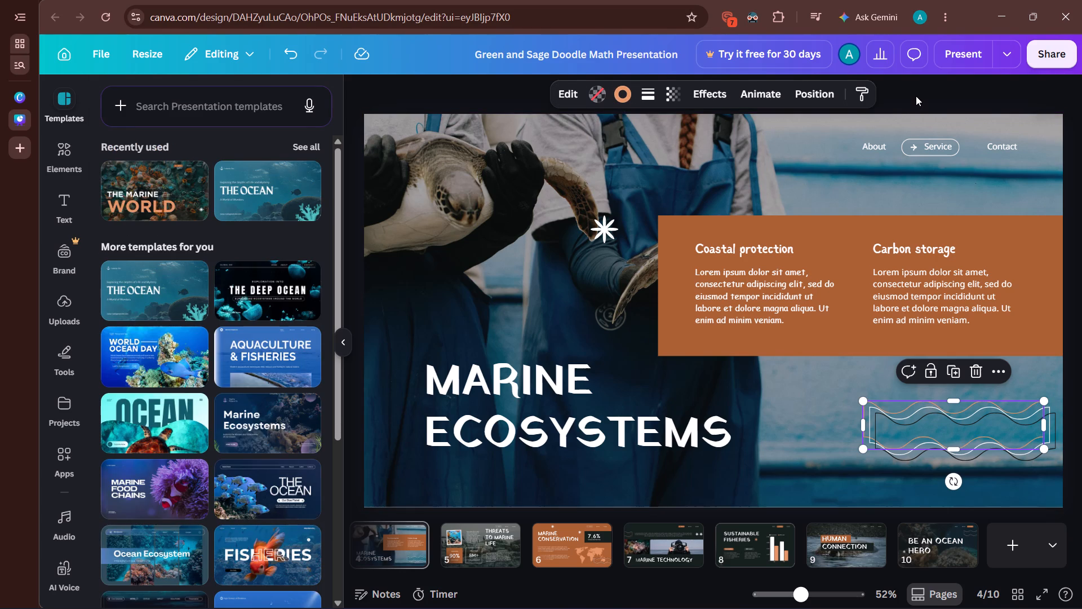
click(916, 96)
Go to page 1 and select the wavy outline beside the title.
key(Left)
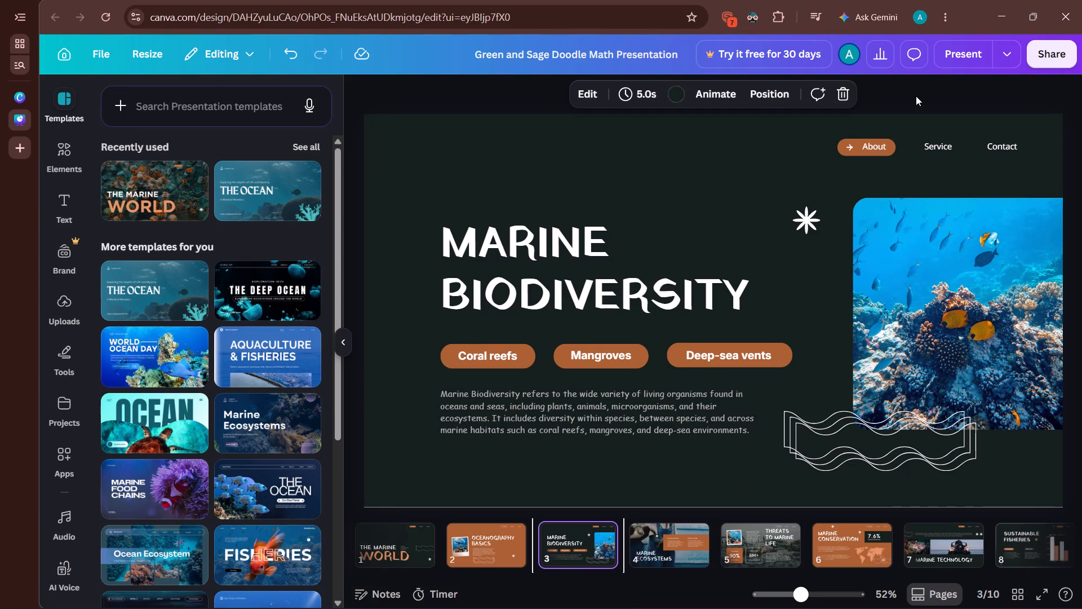
key(Left)
key(Left)
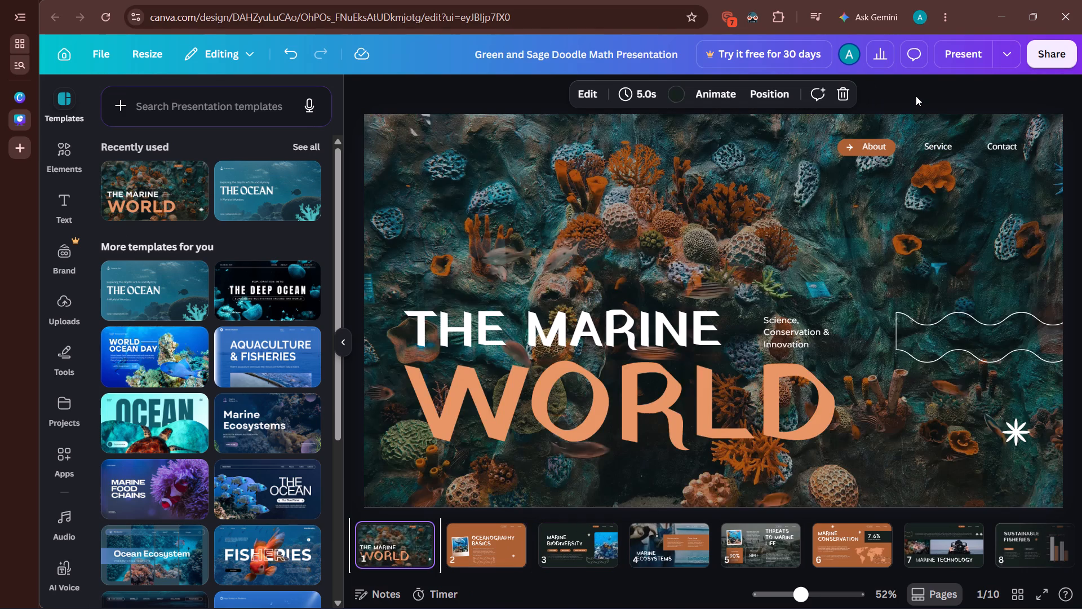
key(Left)
click(943, 328)
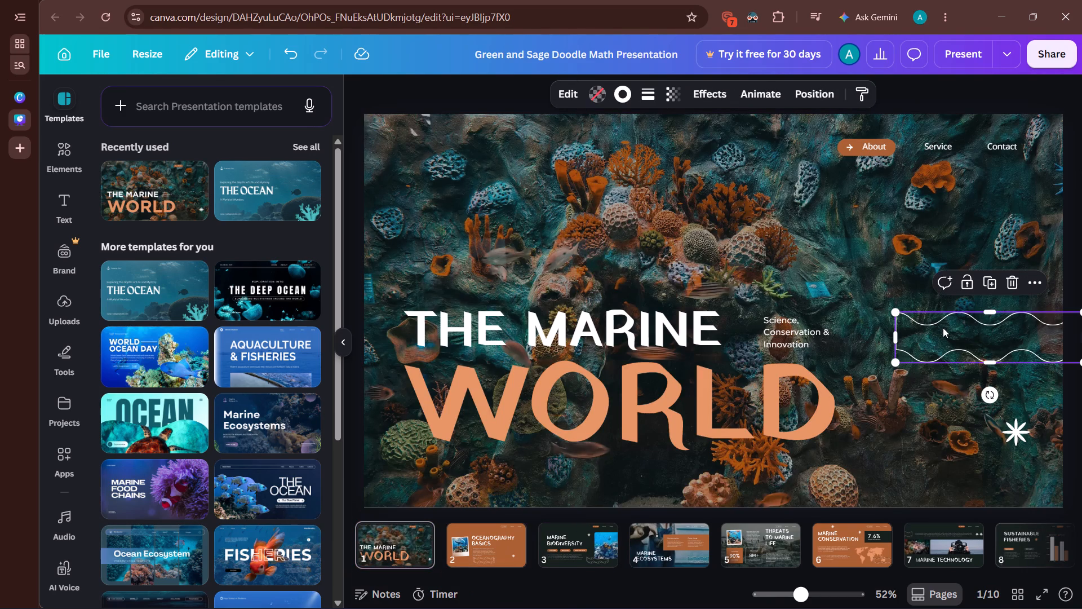